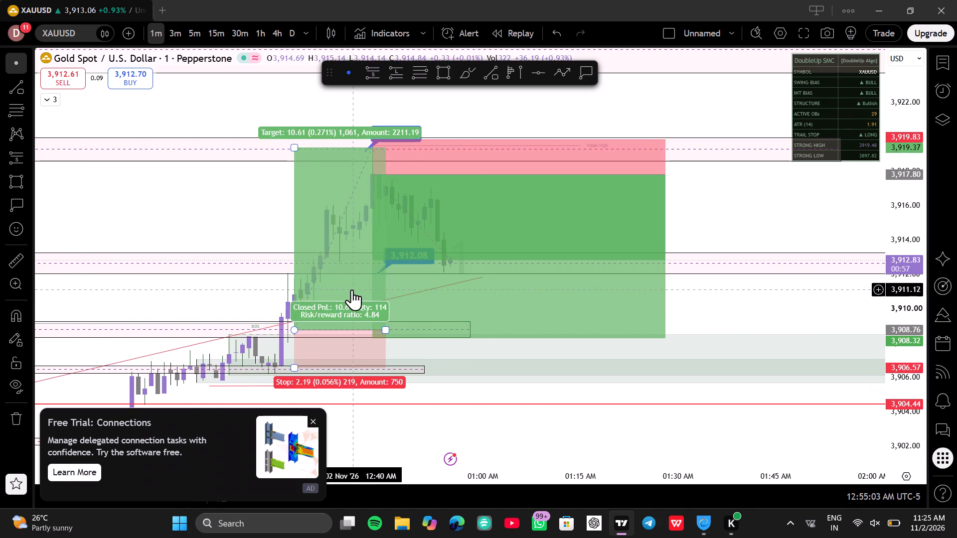
Examine the 1-minute XAUUSD price action from the previous evening's session through the marked long and short positions.
scroll(352, 282, "down", 14)
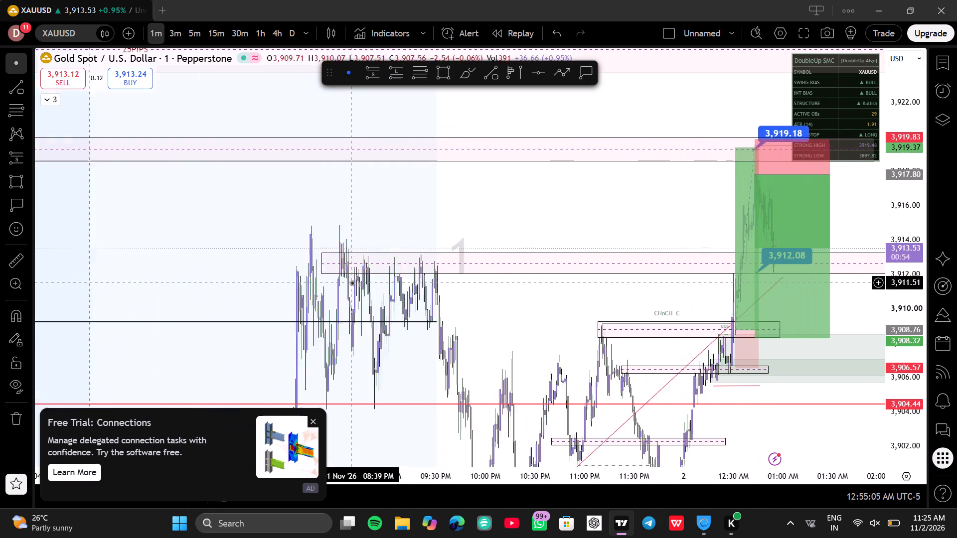
scroll(352, 282, "down", 8)
scroll(352, 282, "up", 10)
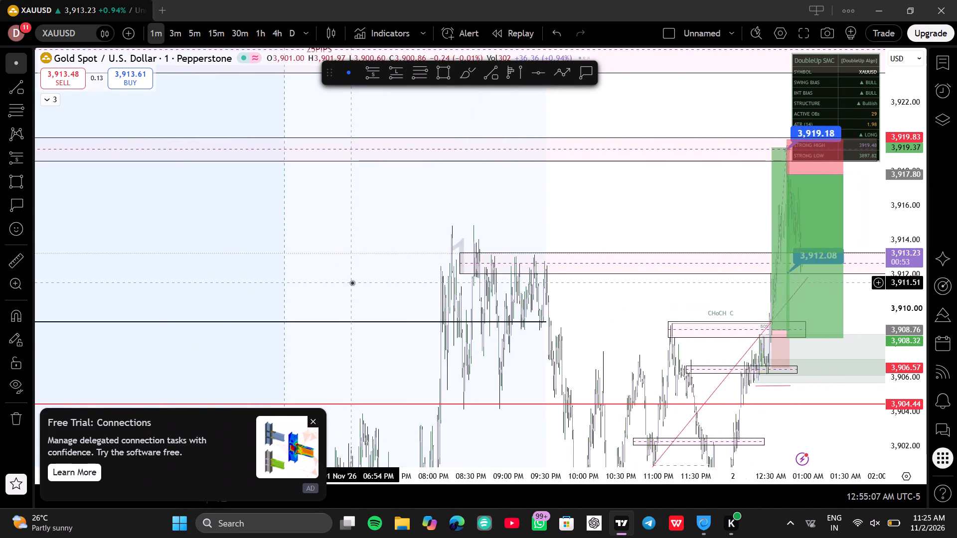
scroll(352, 282, "up", 9)
left_click(352, 282)
scroll(352, 282, "up", 11)
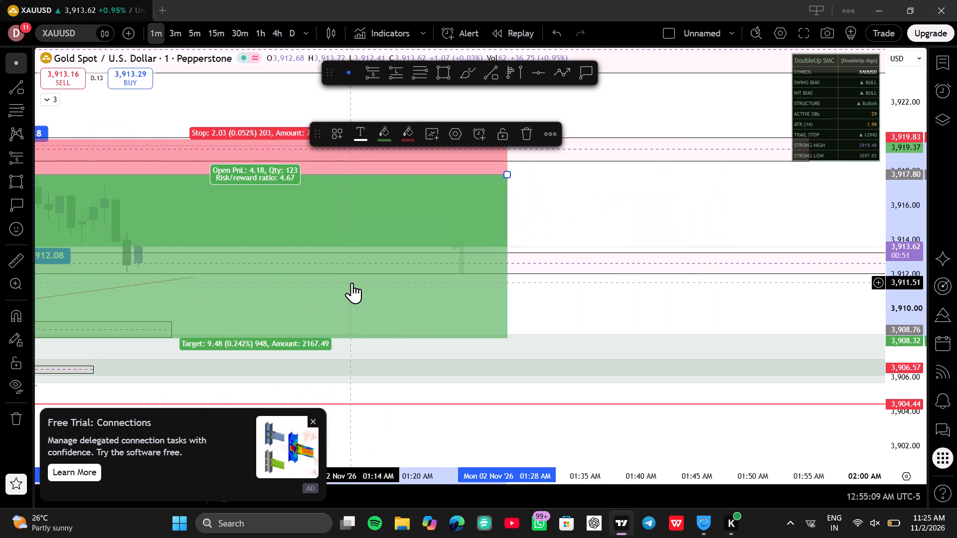
scroll(352, 282, "down", 12)
scroll(352, 281, "up", 6)
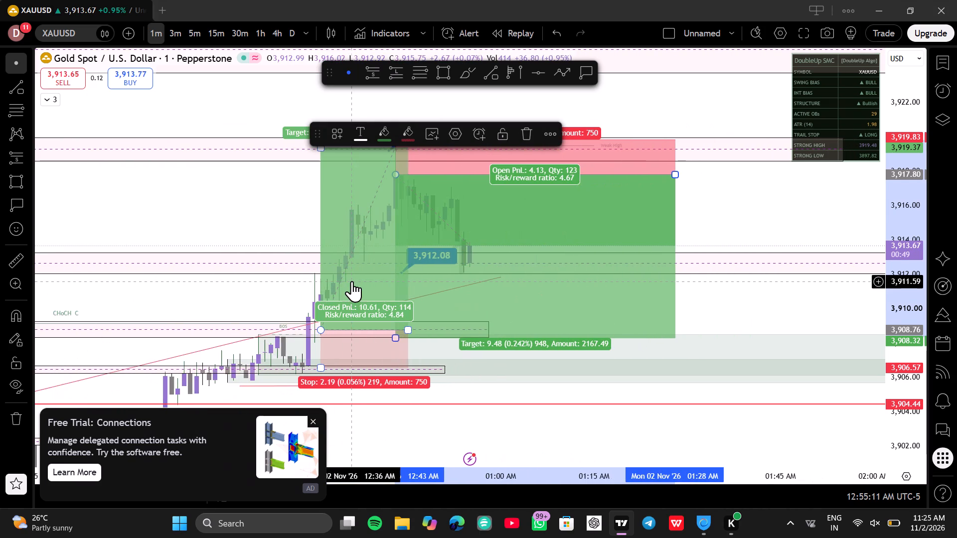
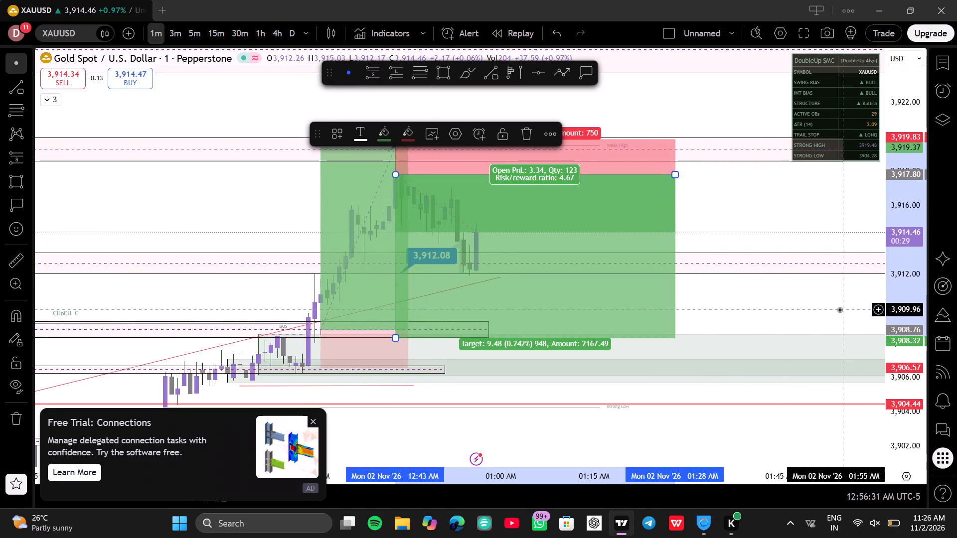
Change the fill of the rectangle zone between about 3,912.04 and 3,913.25 to light green.
left_click(766, 269)
left_click(768, 275)
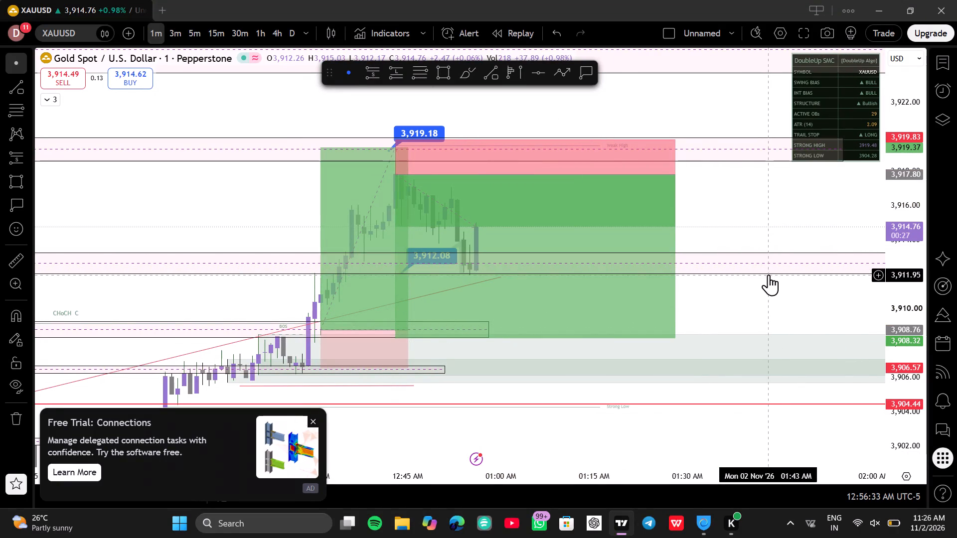
left_click(770, 270)
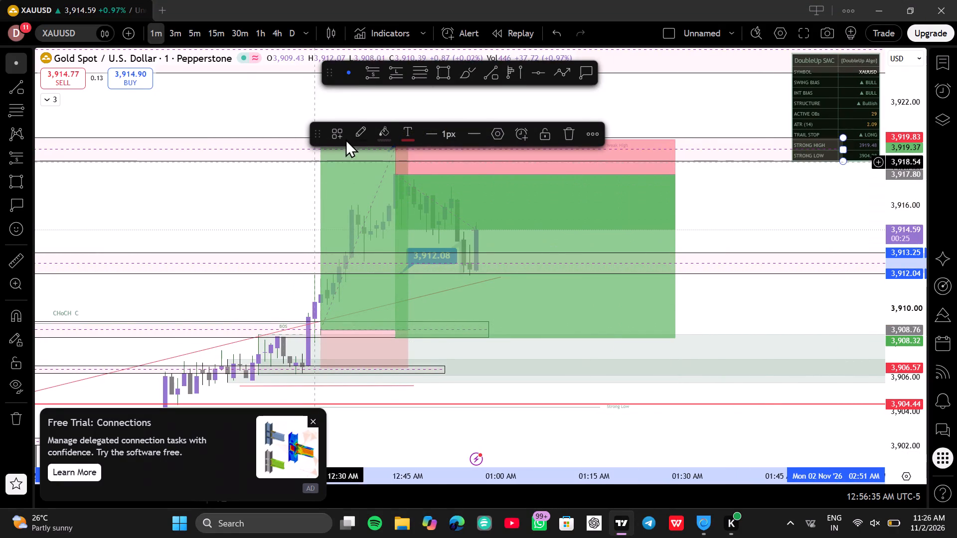
left_click(387, 134)
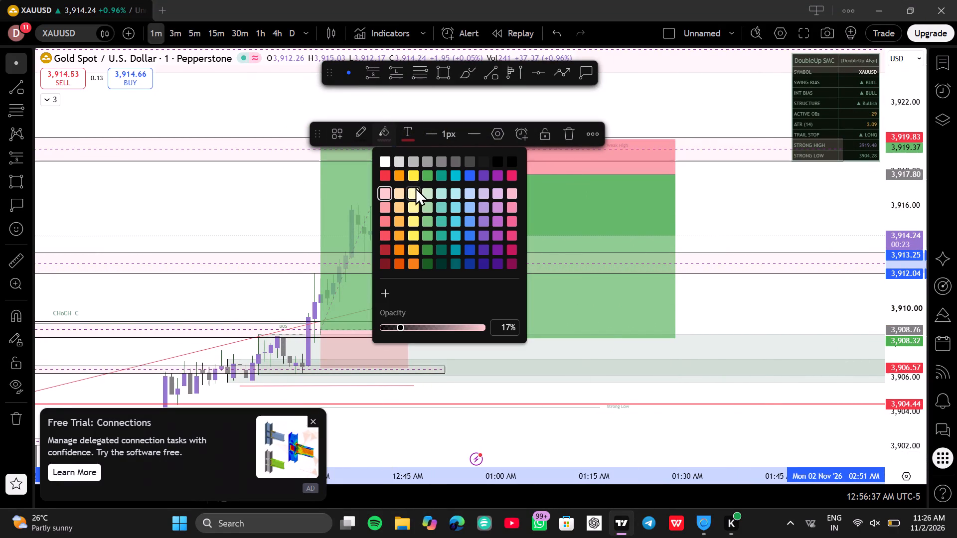
left_click(424, 193)
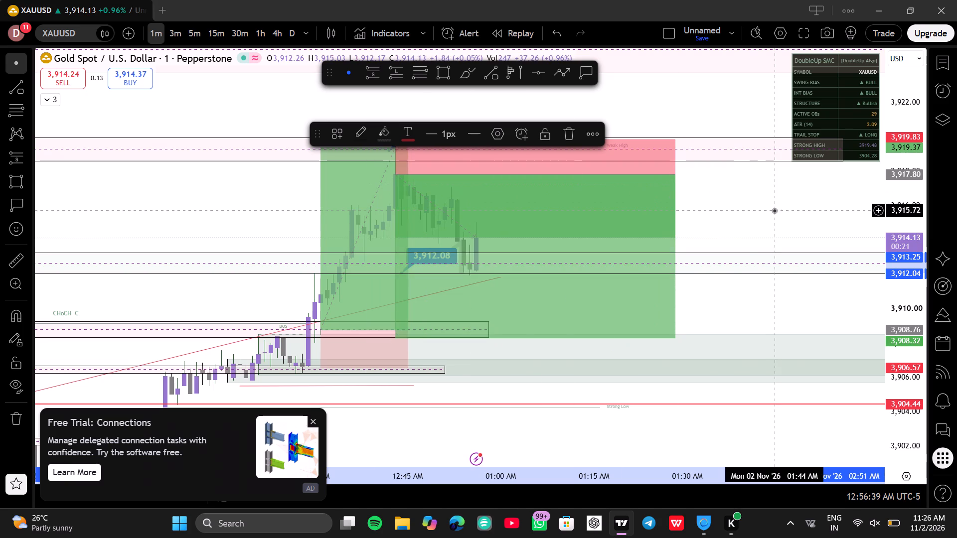
left_click(774, 210)
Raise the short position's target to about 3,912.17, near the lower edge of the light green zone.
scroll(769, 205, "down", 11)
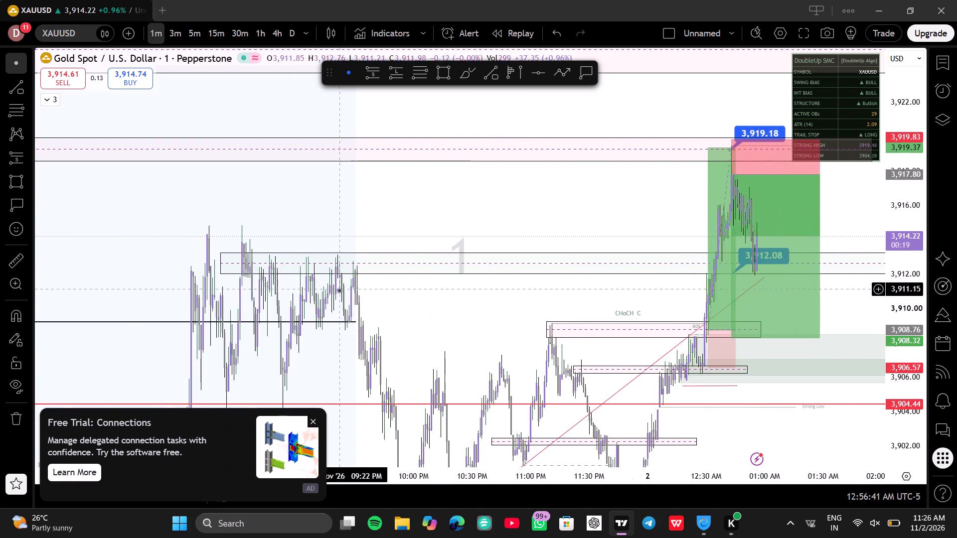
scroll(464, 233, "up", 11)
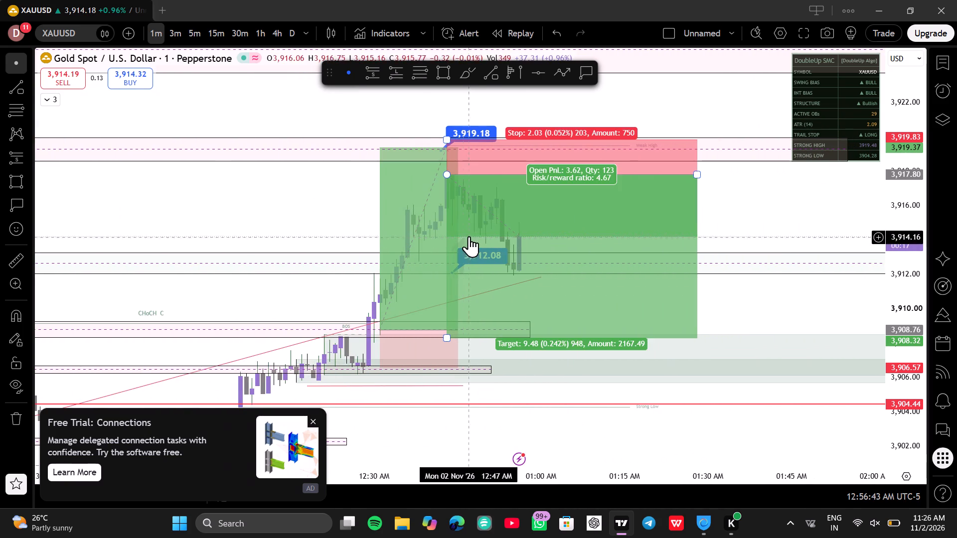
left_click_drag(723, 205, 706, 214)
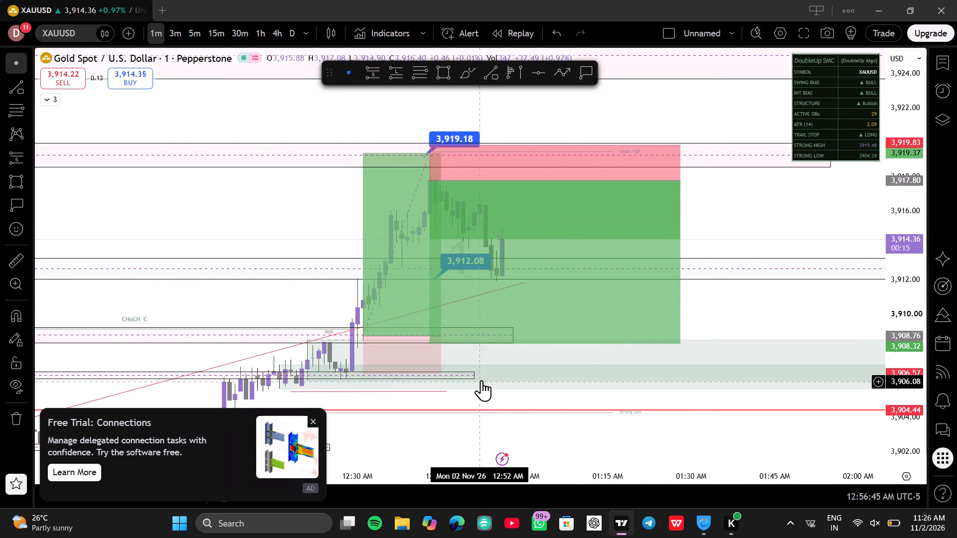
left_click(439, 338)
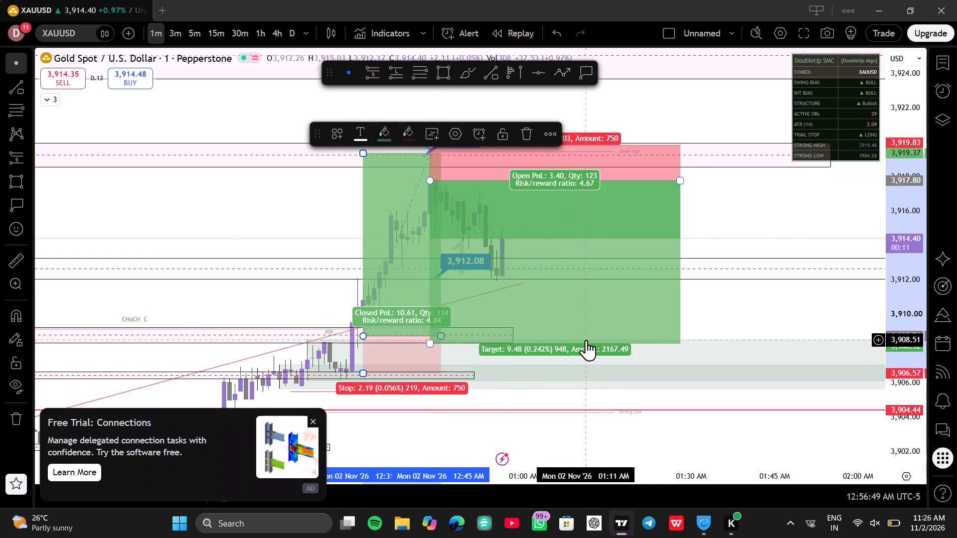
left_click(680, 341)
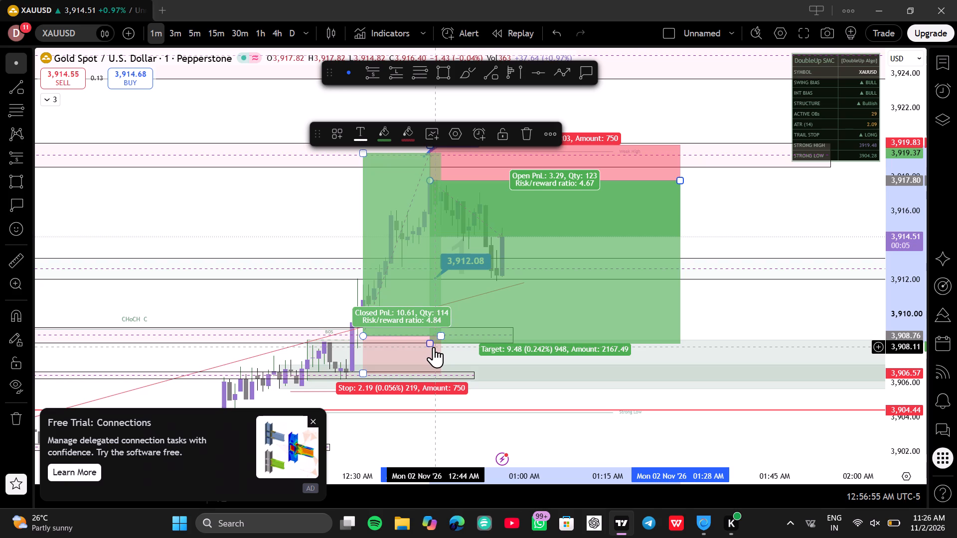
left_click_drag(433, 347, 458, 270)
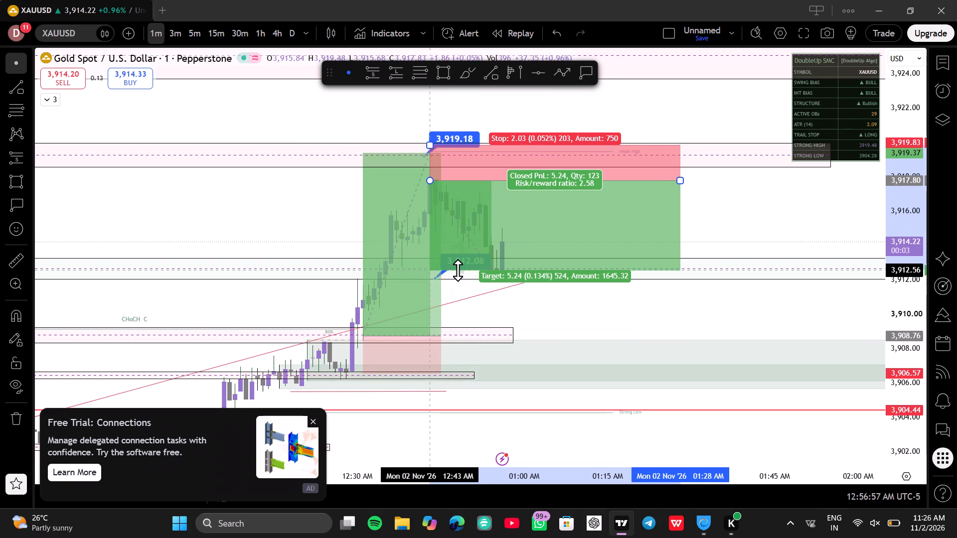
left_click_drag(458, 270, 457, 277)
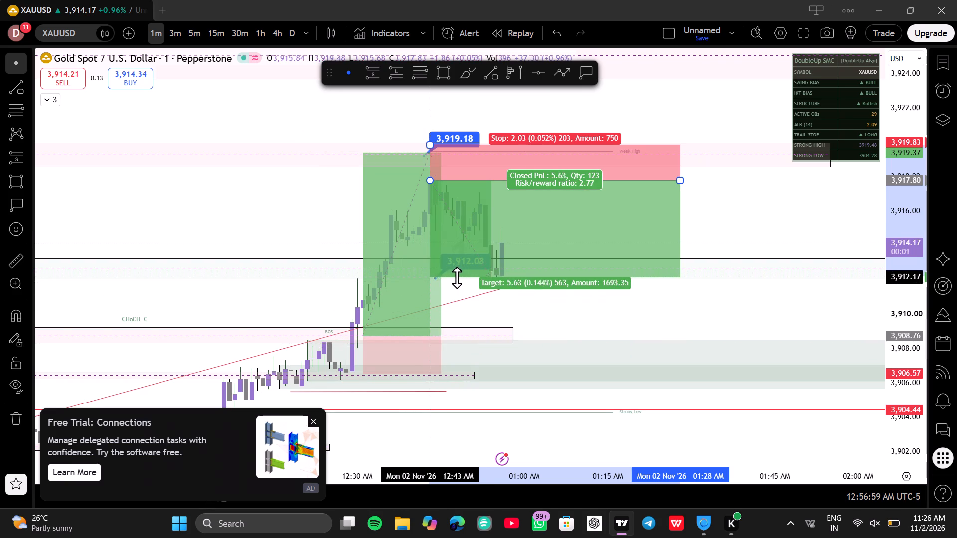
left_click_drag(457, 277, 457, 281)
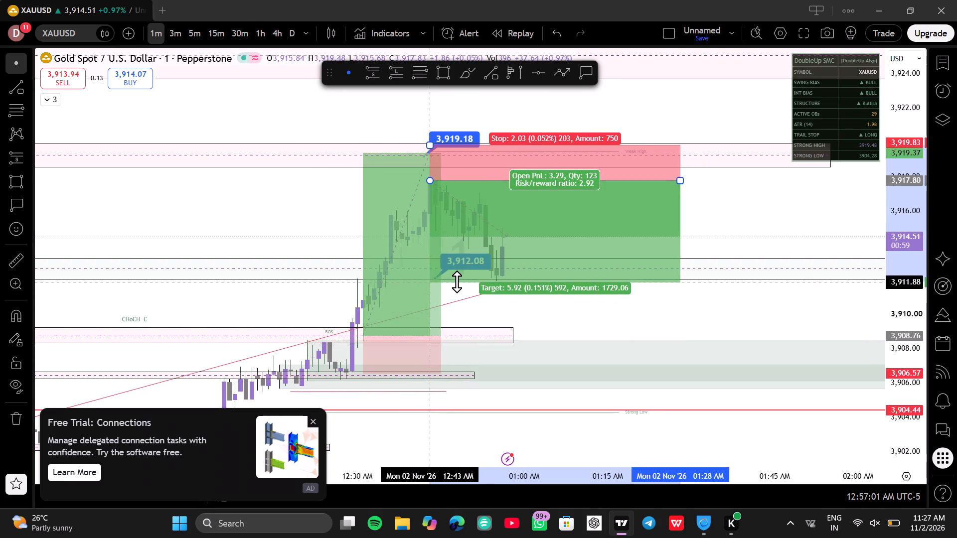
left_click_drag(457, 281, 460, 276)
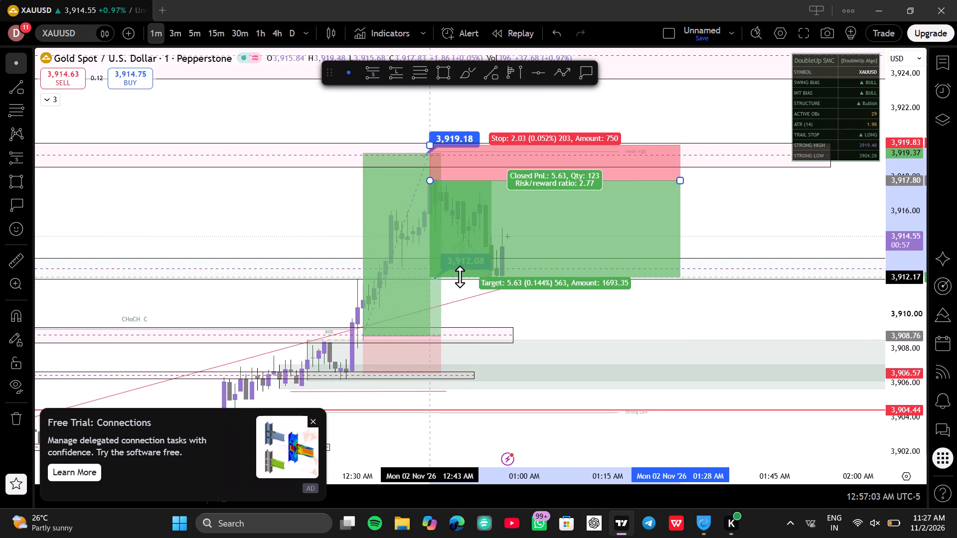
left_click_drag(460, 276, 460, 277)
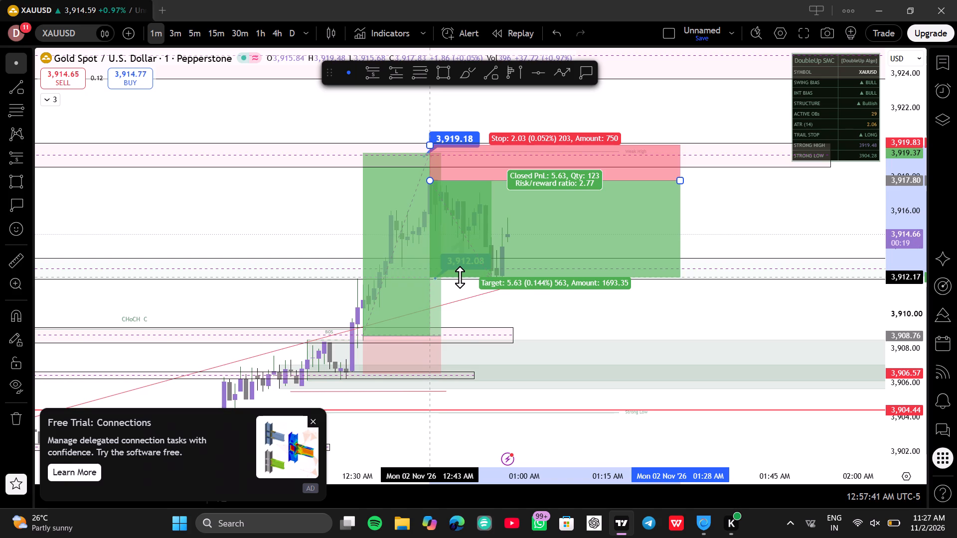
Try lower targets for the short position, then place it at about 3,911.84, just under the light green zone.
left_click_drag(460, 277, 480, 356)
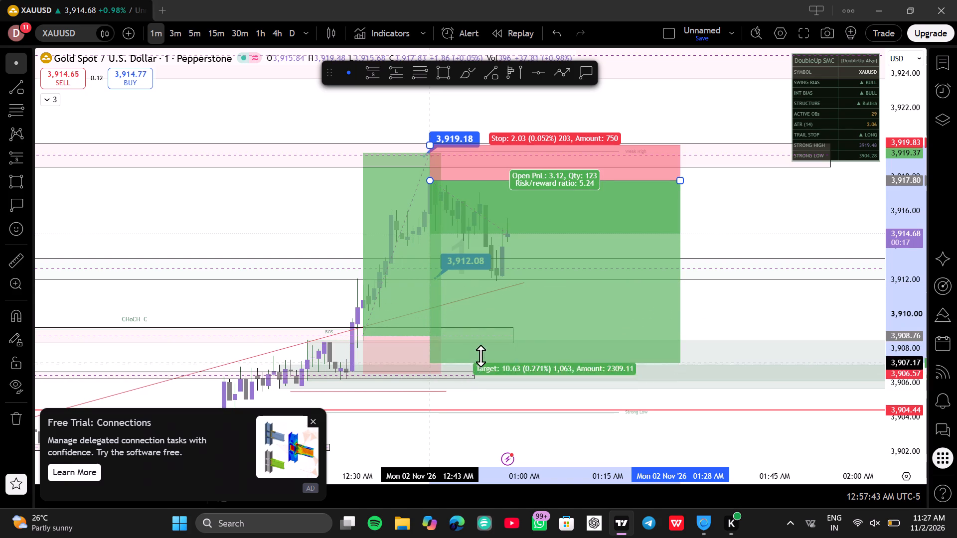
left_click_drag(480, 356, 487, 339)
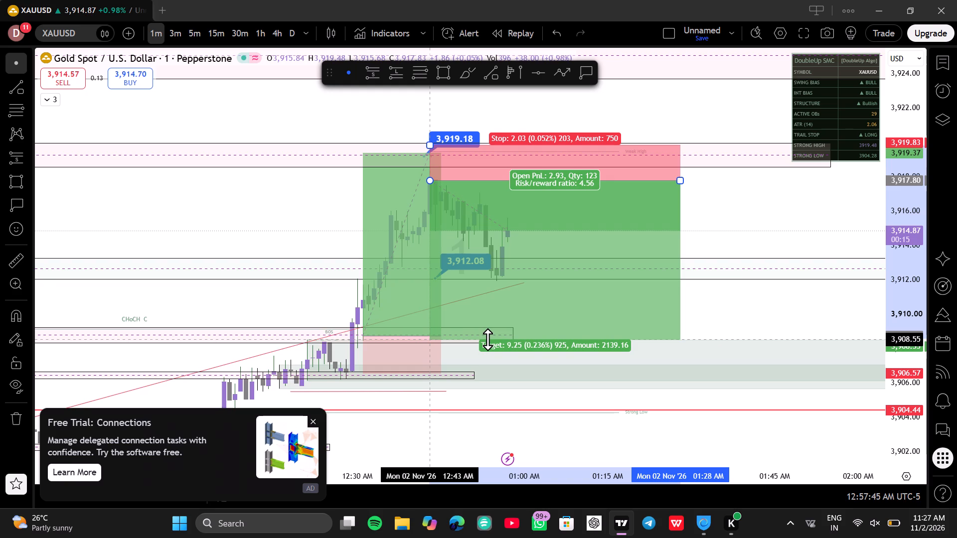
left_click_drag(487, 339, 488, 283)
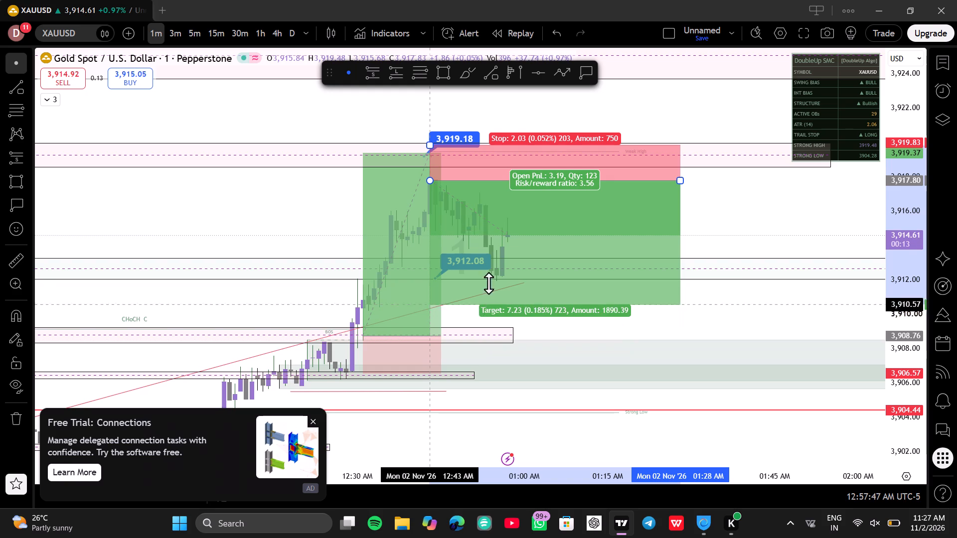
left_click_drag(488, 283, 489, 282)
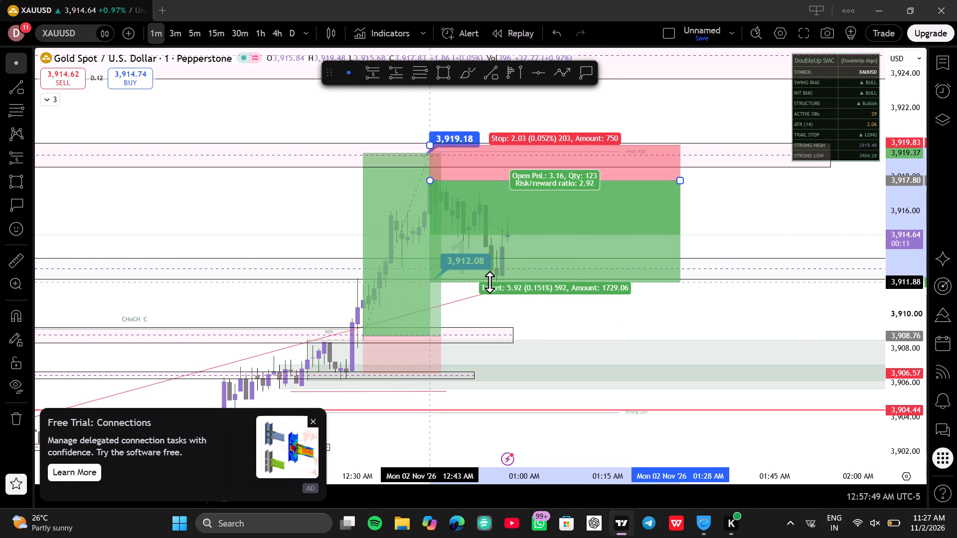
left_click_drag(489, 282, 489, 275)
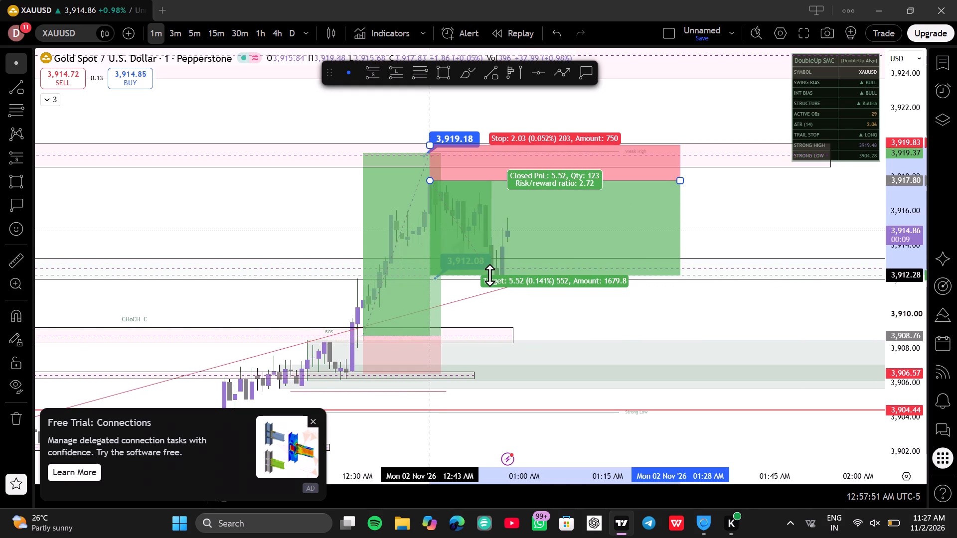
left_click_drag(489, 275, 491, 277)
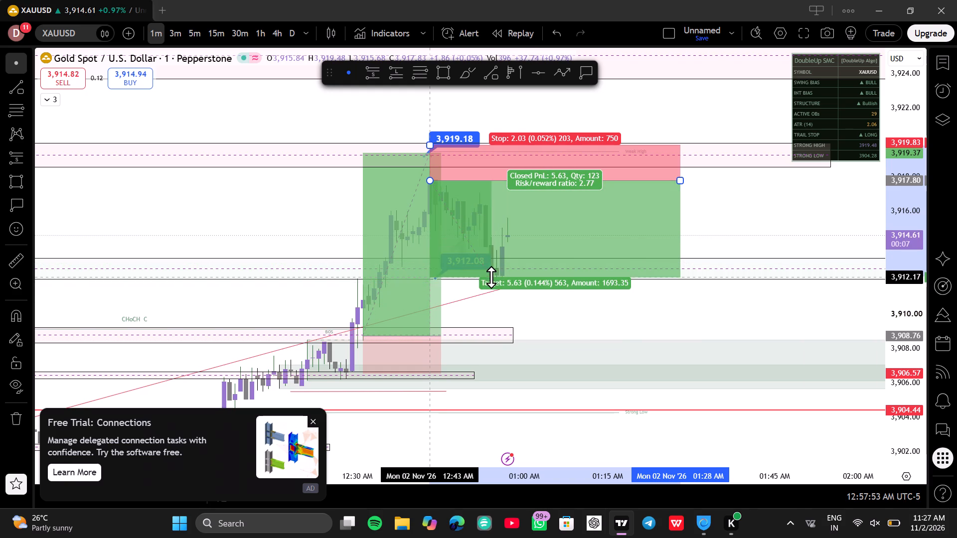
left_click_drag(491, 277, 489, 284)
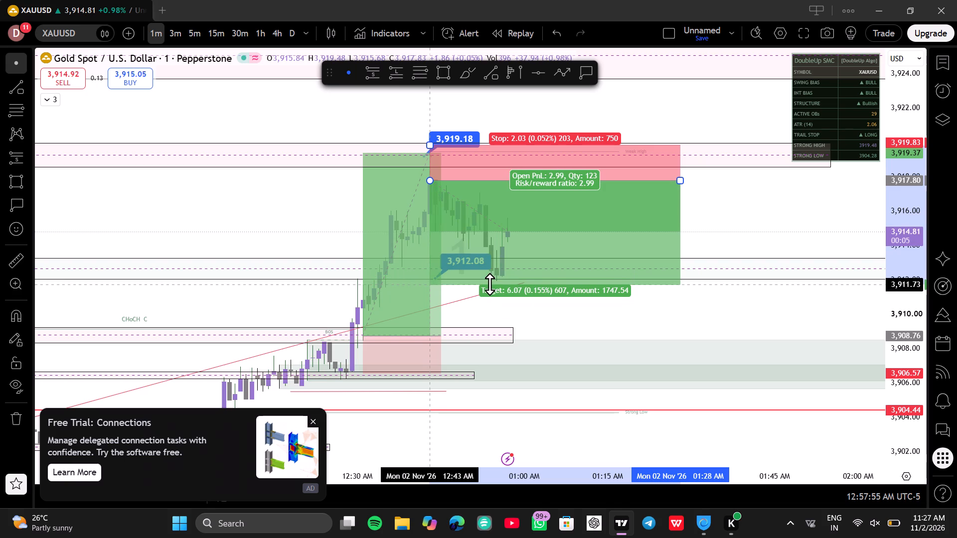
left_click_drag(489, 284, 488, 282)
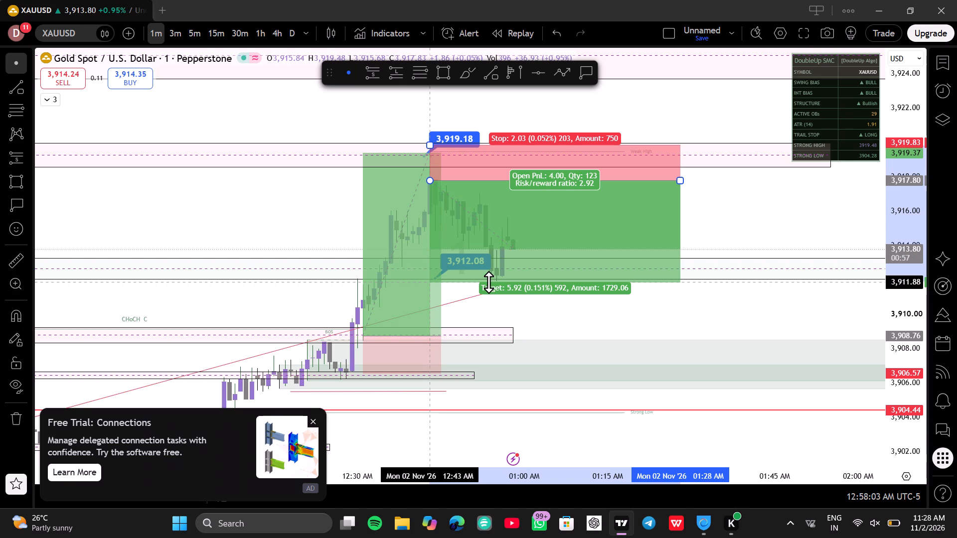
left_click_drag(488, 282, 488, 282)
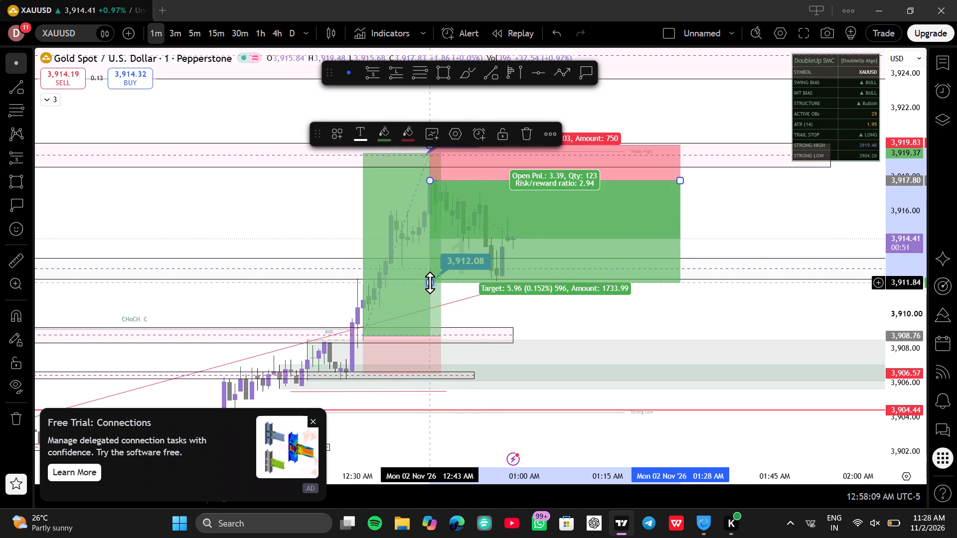
Lower the short position's target to about 3,908.62, inside the zone near the long position's entry.
left_click_drag(430, 282, 432, 361)
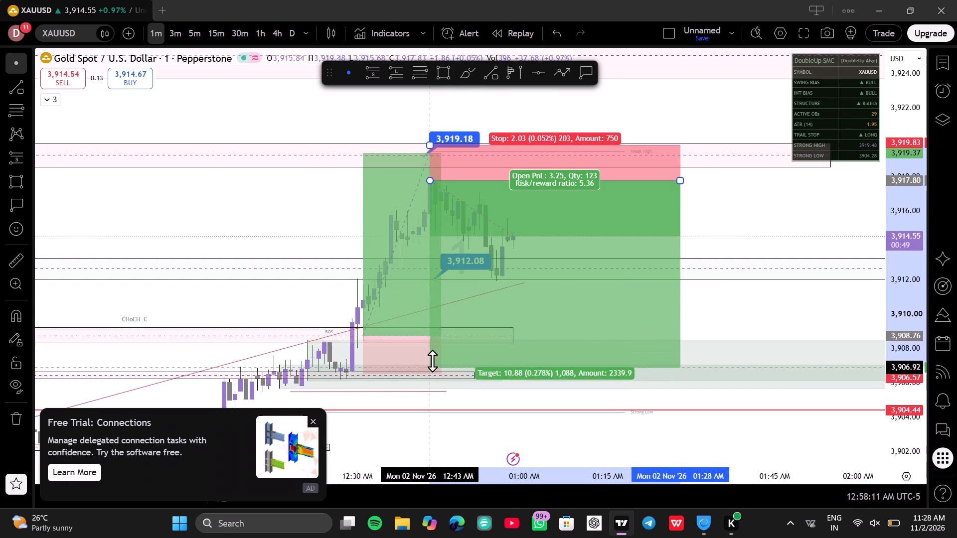
left_click_drag(432, 361, 439, 338)
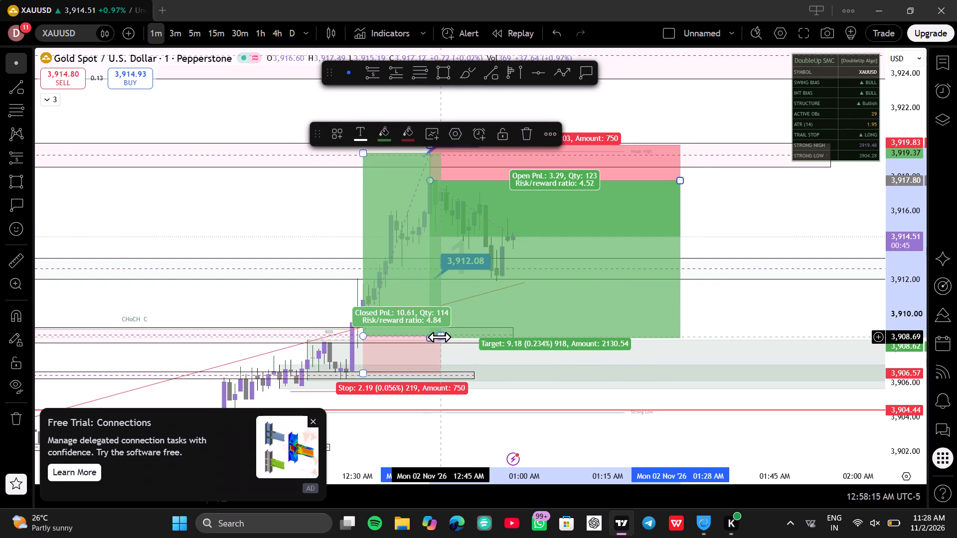
left_click(712, 220)
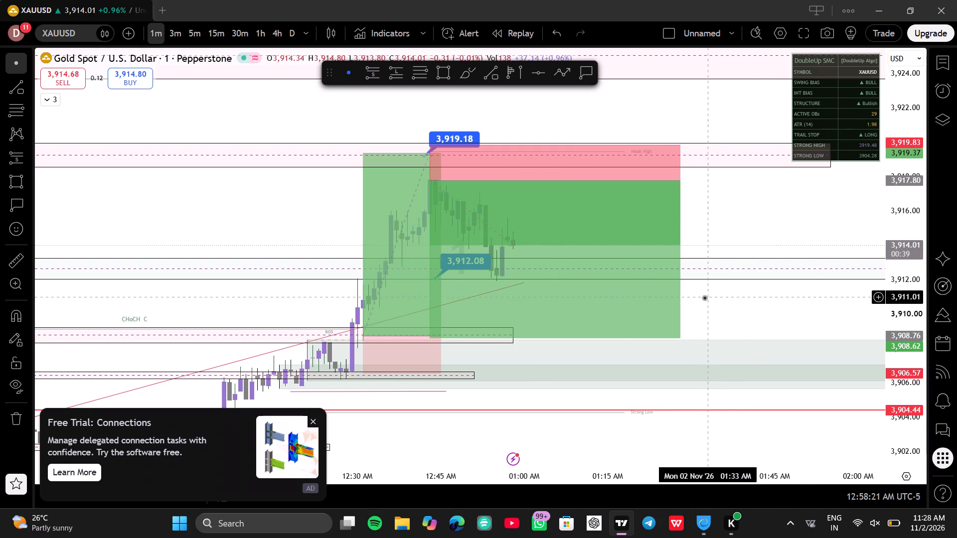
Switch to the 5-minute timeframe and examine price action around the 25PIPS zone, the lower marked zones and both positions.
left_click_drag(738, 225, 747, 195)
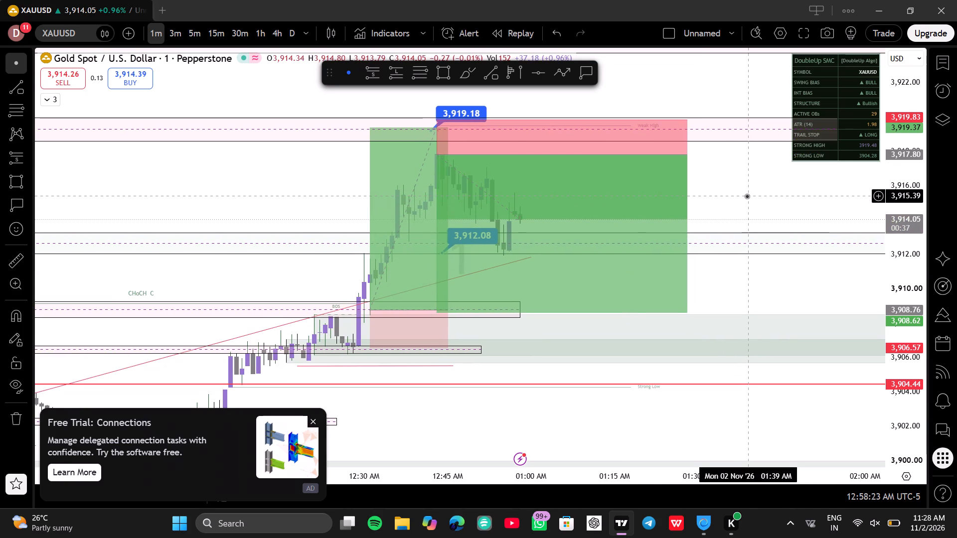
left_click(192, 32)
scroll(363, 107, "down", 4)
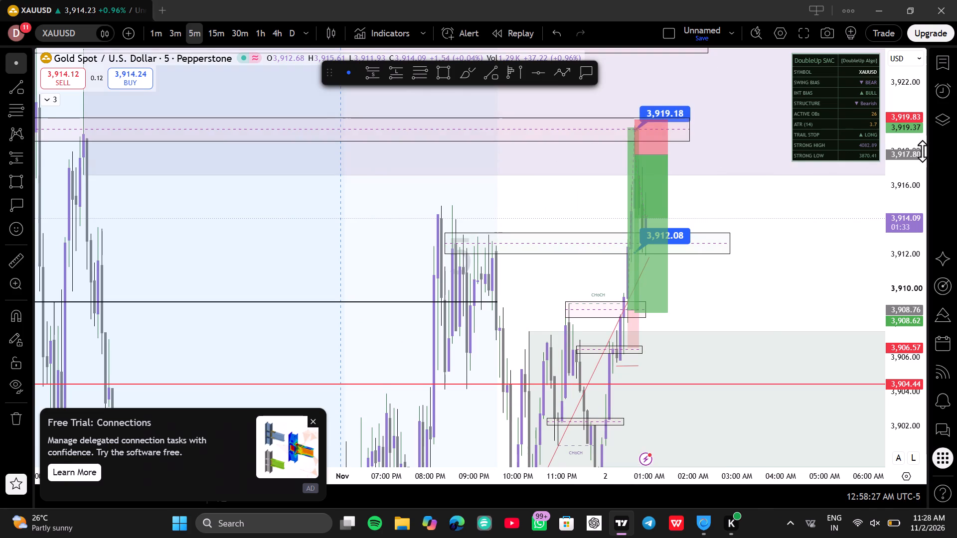
scroll(922, 152, "down", 13)
scroll(921, 161, "down", 11)
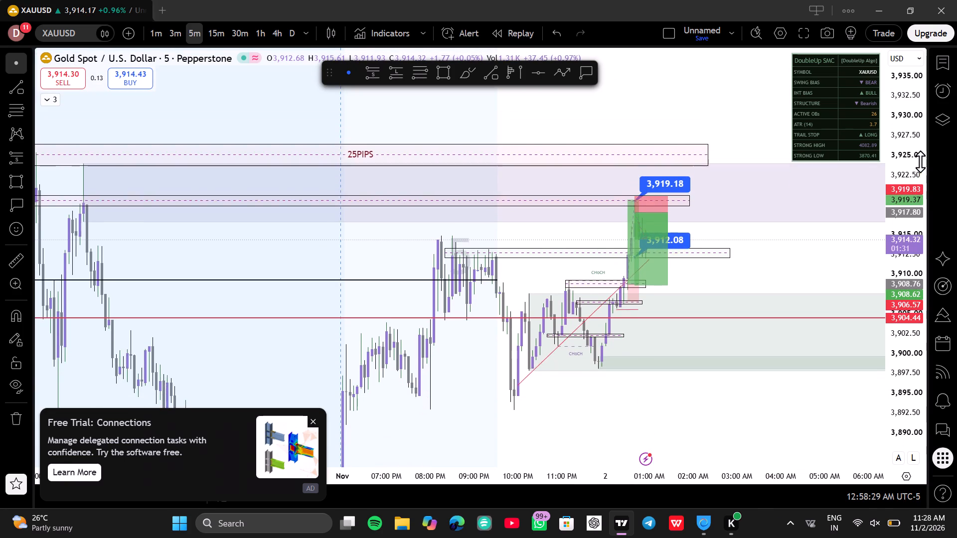
scroll(813, 179, "down", 5)
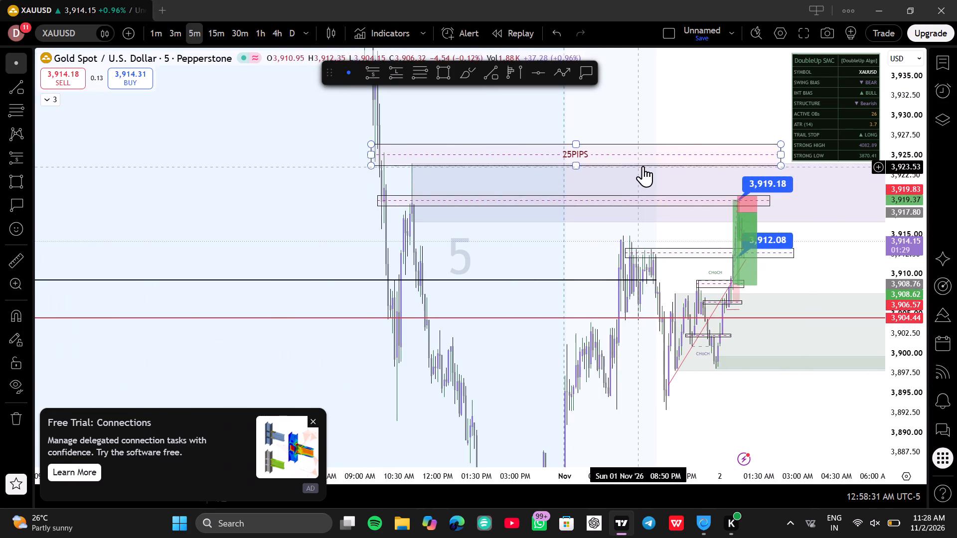
scroll(643, 164, "up", 3)
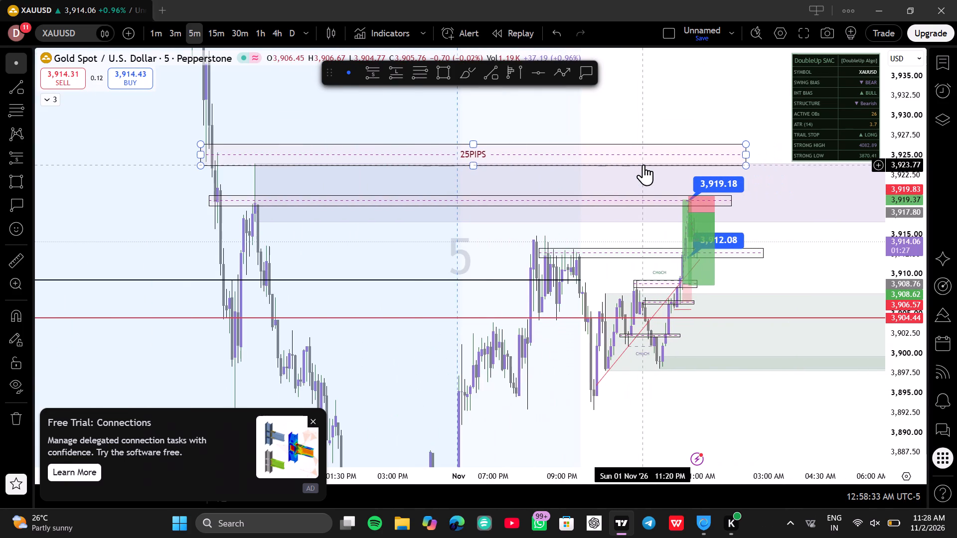
scroll(643, 164, "up", 1)
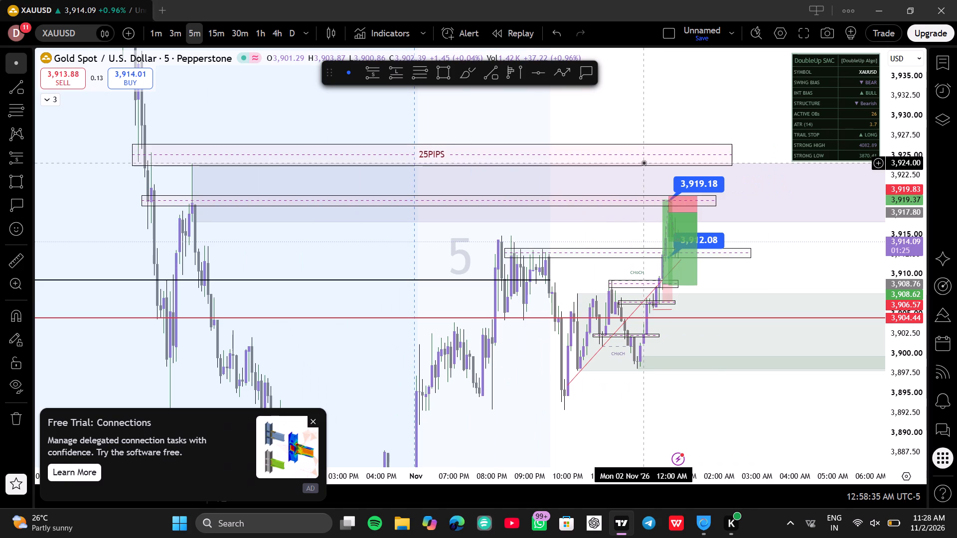
scroll(643, 162, "up", 3)
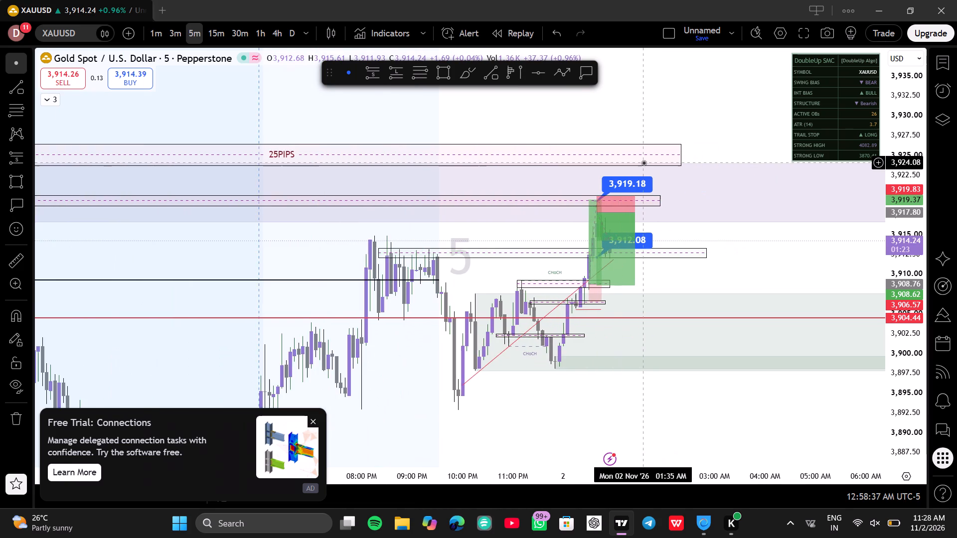
scroll(643, 162, "up", 2)
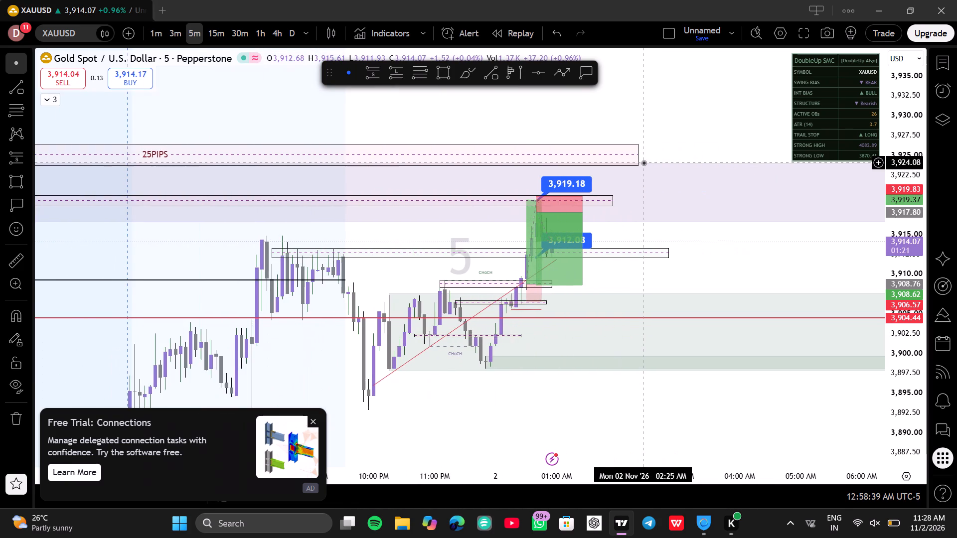
scroll(909, 181, "up", 11)
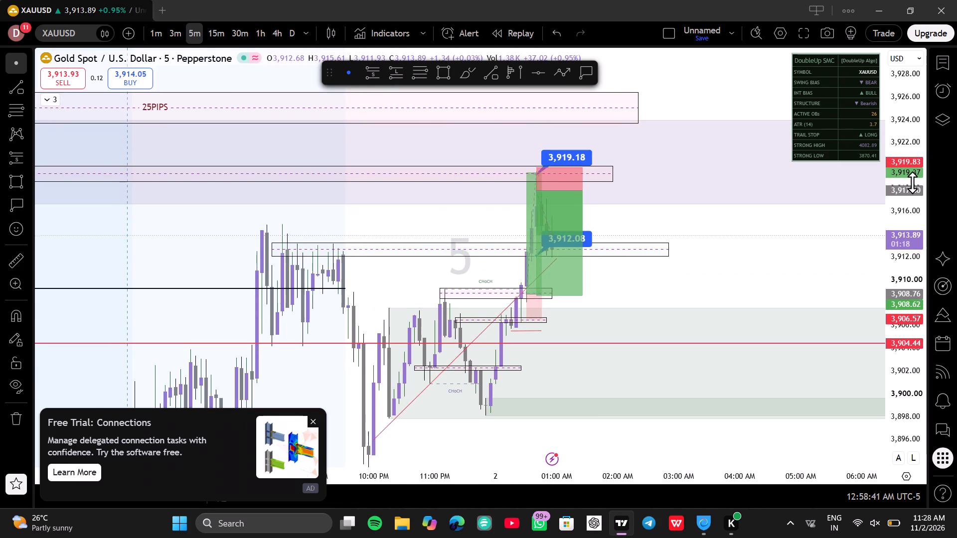
Examine 5-minute price action around both positions, the 3,919.18 and 3,912.08 labels, and the zones above and below them.
scroll(912, 182, "up", 9)
scroll(802, 224, "up", 3)
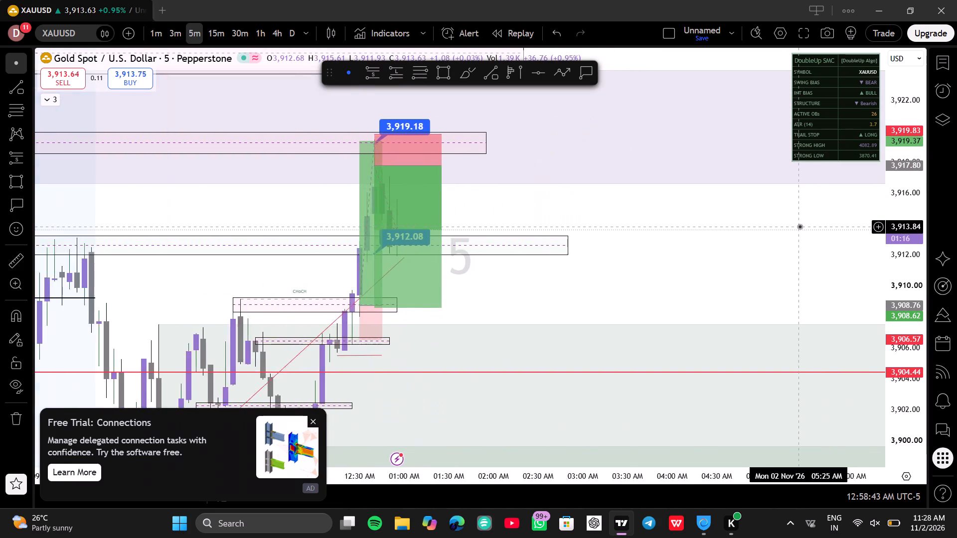
scroll(799, 226, "up", 5)
scroll(604, 229, "up", 4)
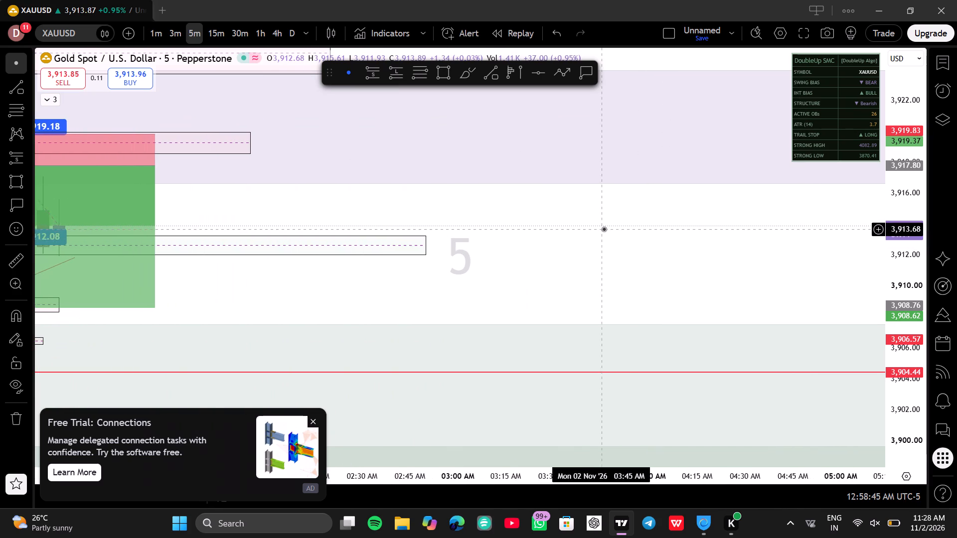
left_click_drag(392, 183, 724, 274)
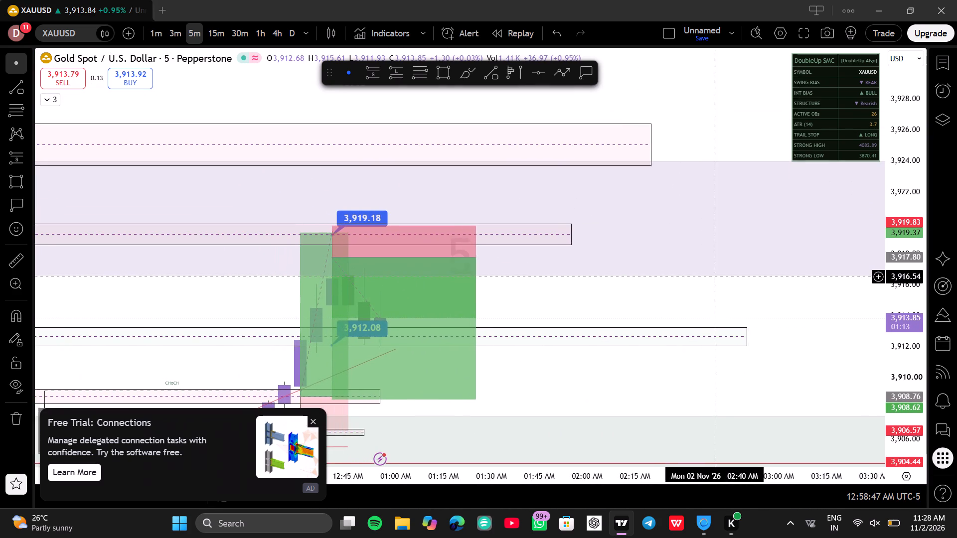
left_click_drag(724, 274, 727, 273)
scroll(911, 194, "down", 7)
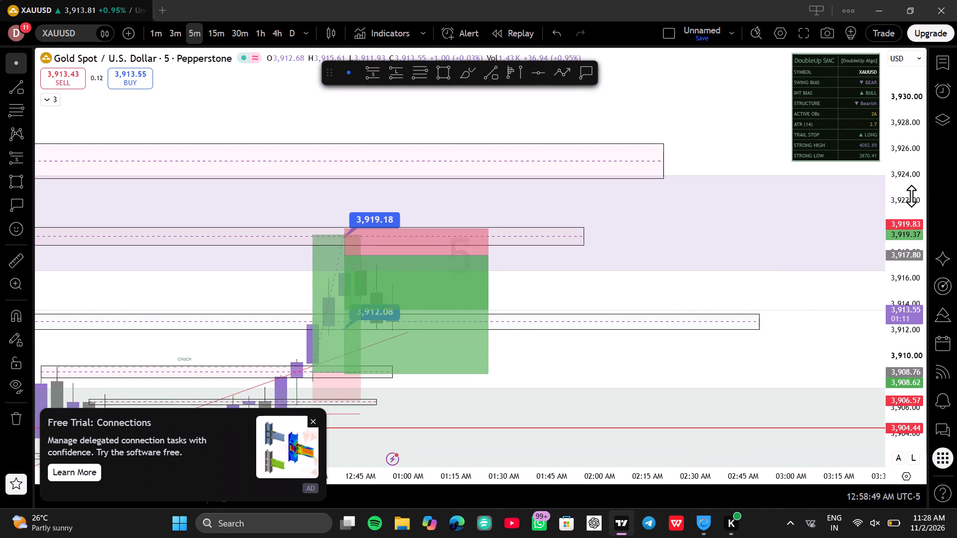
scroll(911, 196, "down", 4)
scroll(621, 202, "down", 4)
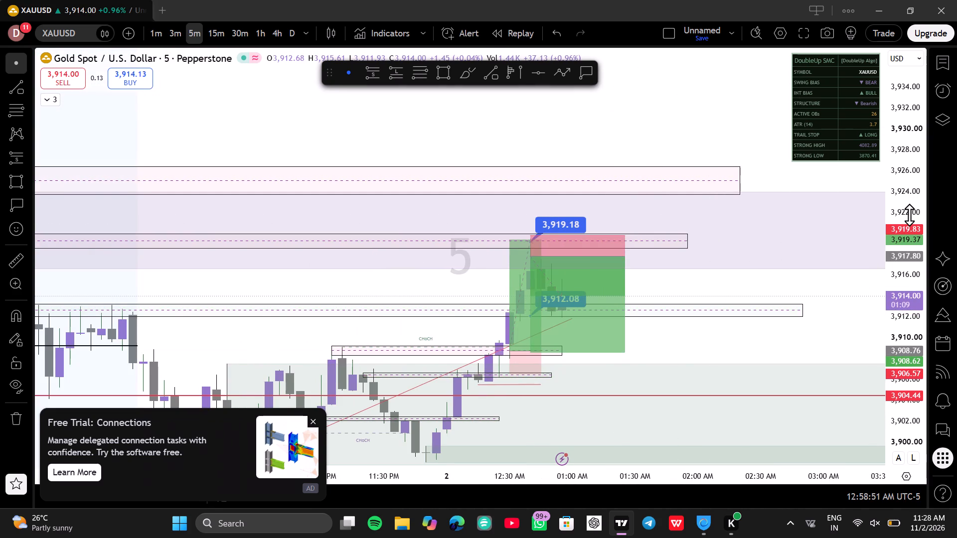
scroll(909, 215, "up", 7)
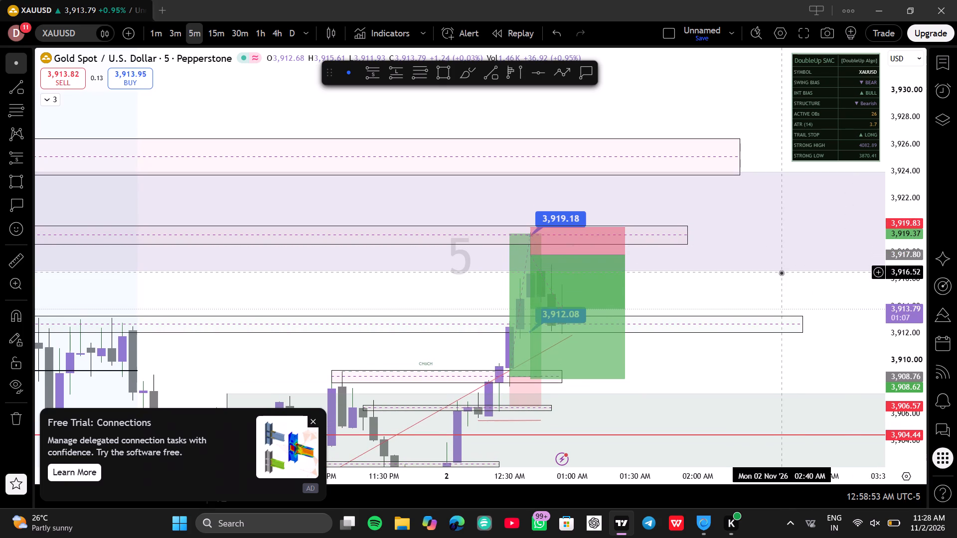
left_click(775, 272)
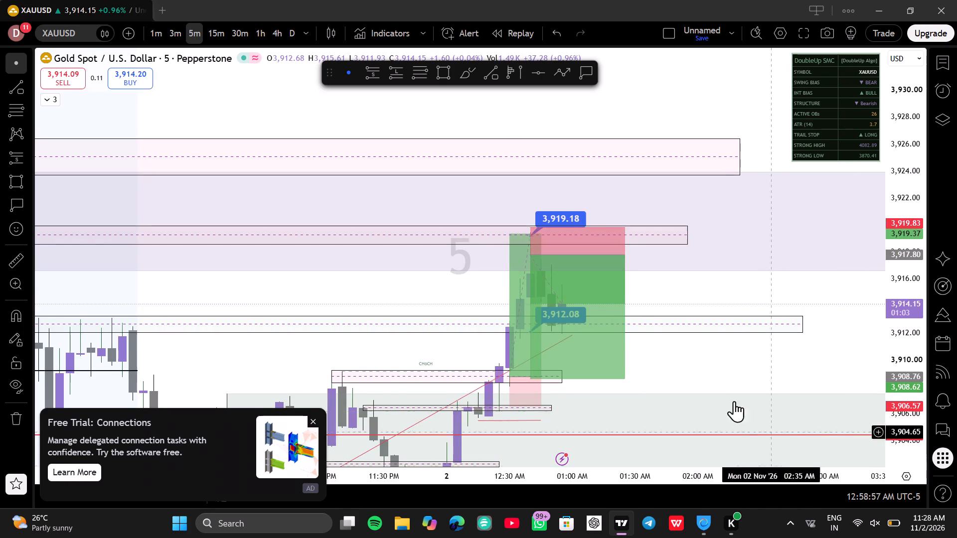
scroll(694, 297, "up", 3)
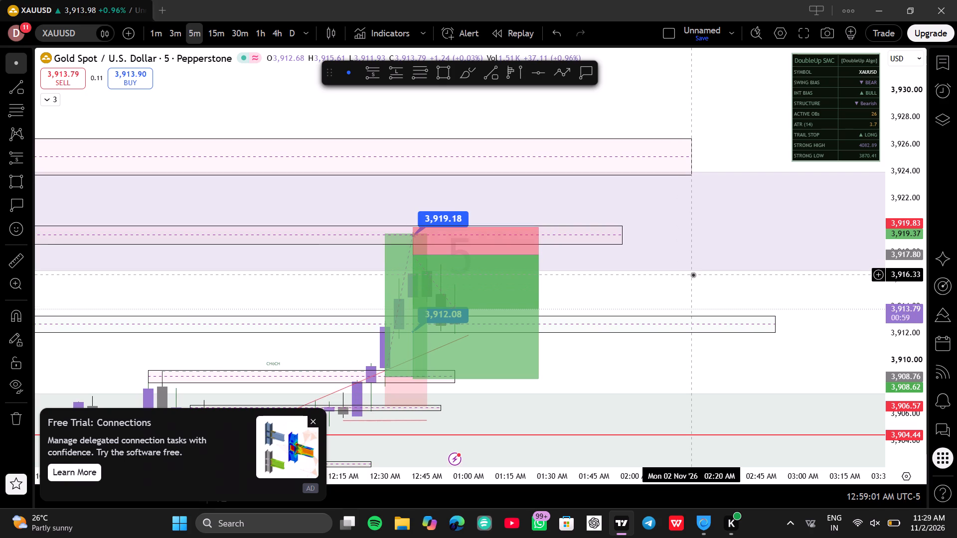
left_click(693, 273)
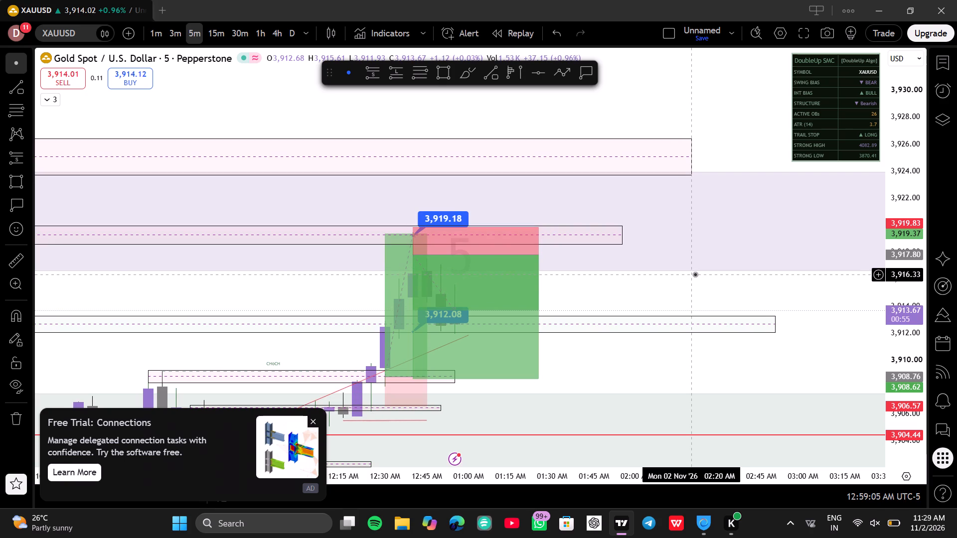
left_click(710, 274)
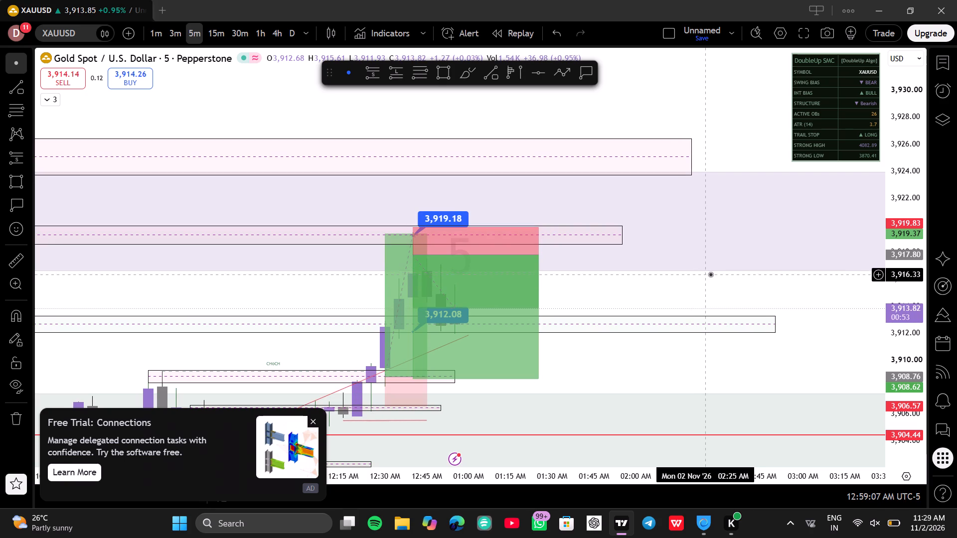
left_click(710, 270)
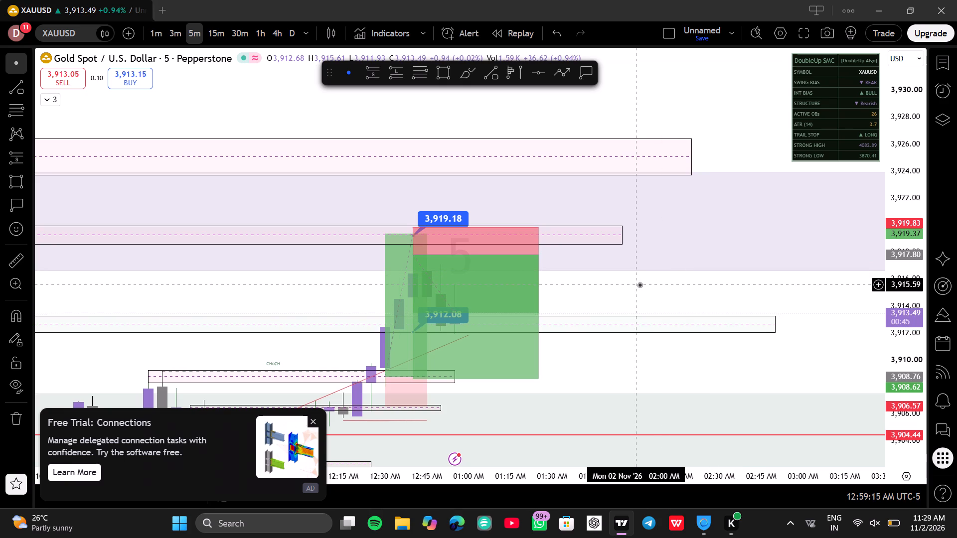
scroll(639, 285, "down", 2)
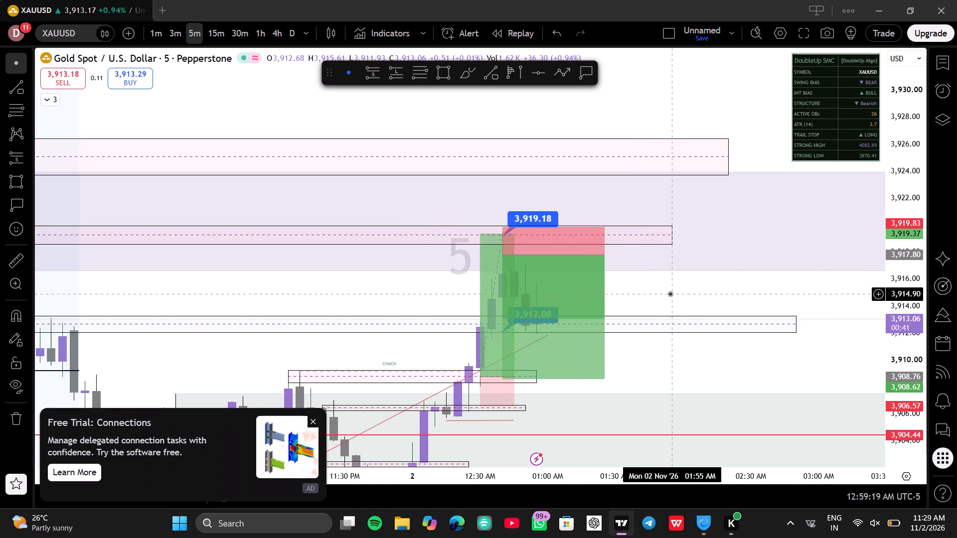
Draw a rectangle over the lower green zone, from about 3,899.4 down to about 3,897.8, extending past 5:00 AM.
left_click_drag(670, 293, 680, 169)
scroll(705, 277, "down", 4)
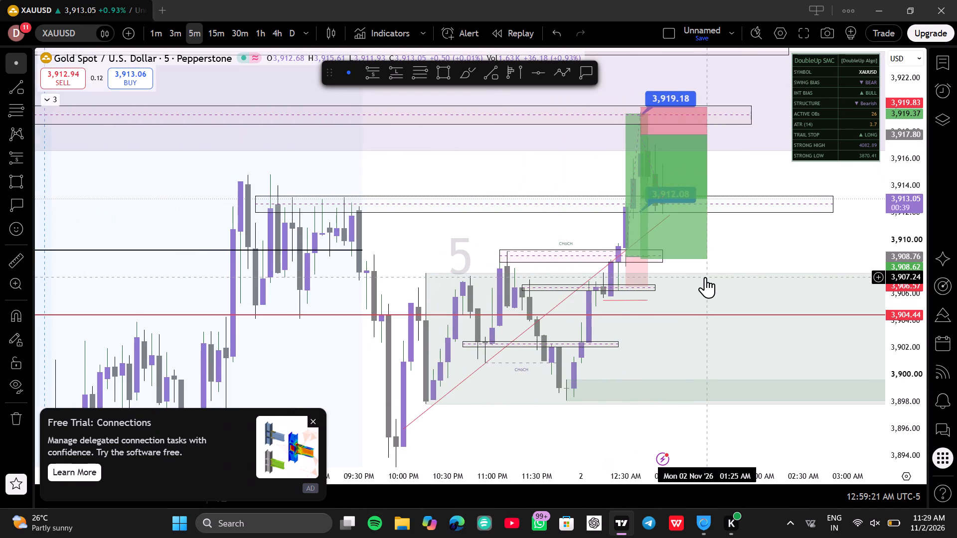
left_click_drag(717, 305, 595, 193)
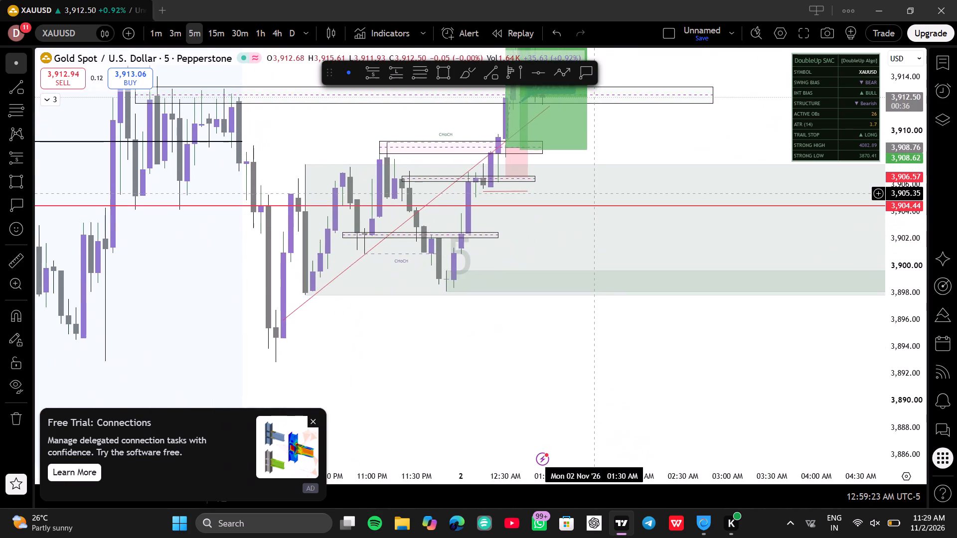
left_click_drag(595, 193, 378, 213)
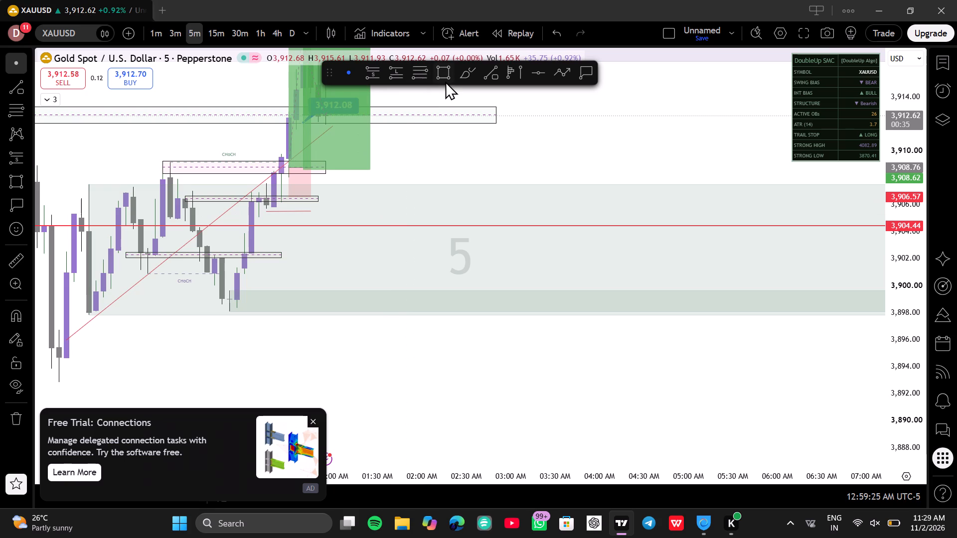
left_click(447, 79)
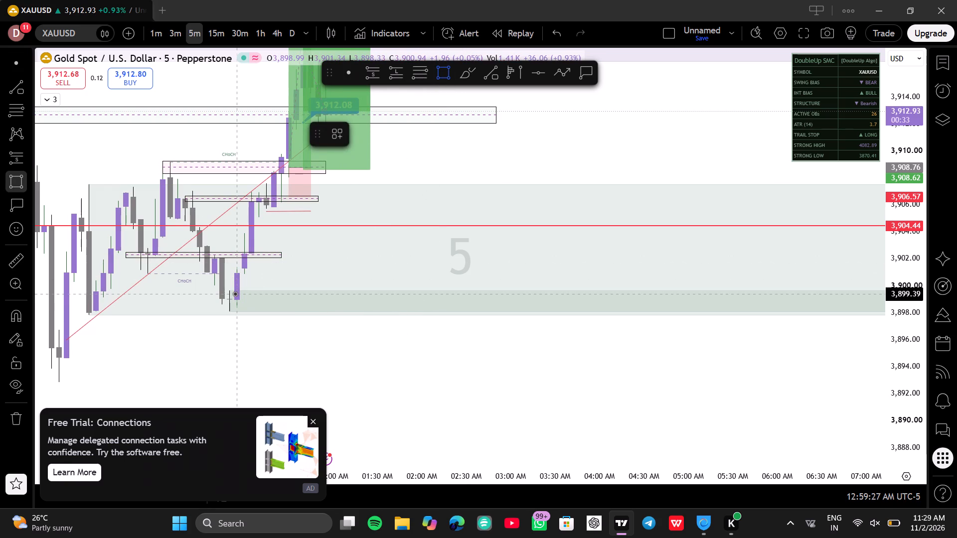
left_click(235, 293)
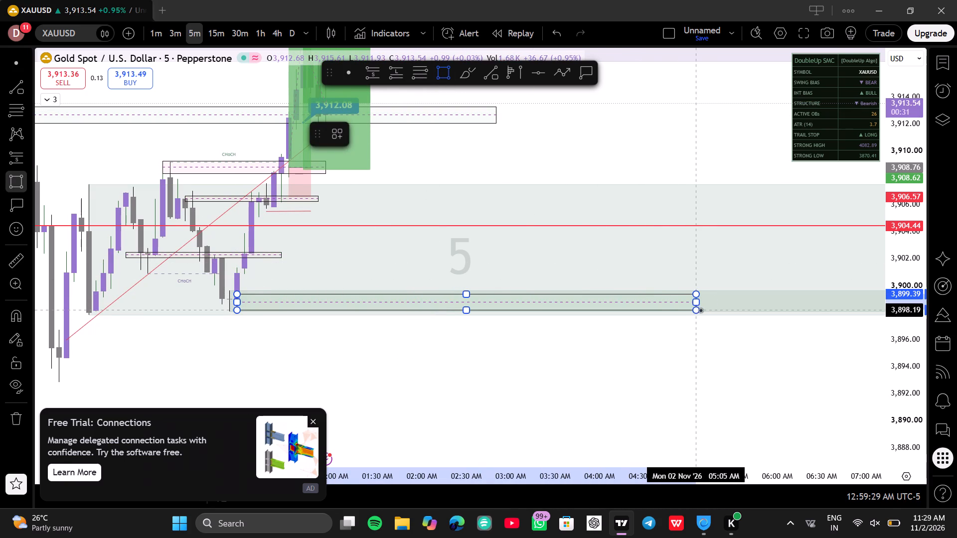
left_click(705, 314)
left_click(618, 259)
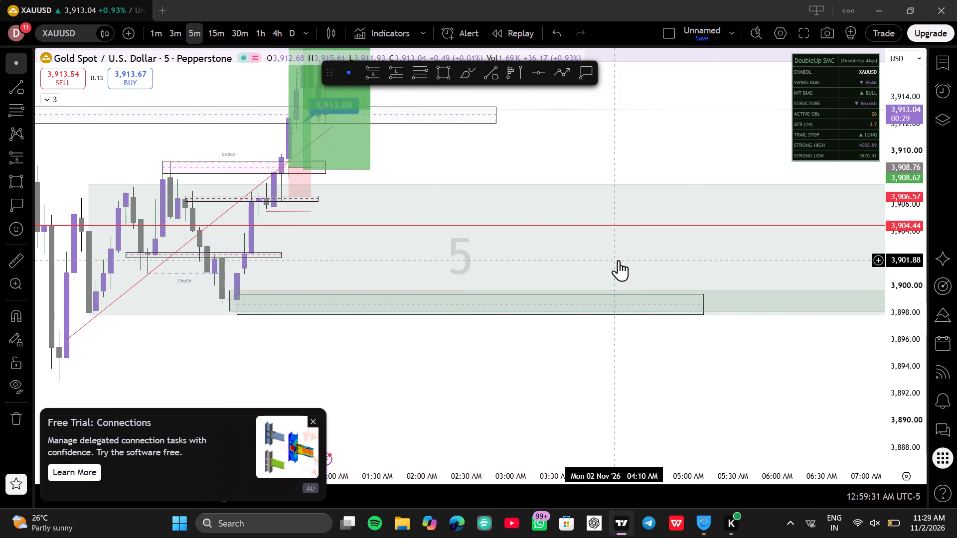
Brush a freehand price path from about 3,906 down through the new rectangle, up to about 3,913, down to 3,903, and up past 3,915.
left_click_drag(620, 262, 678, 267)
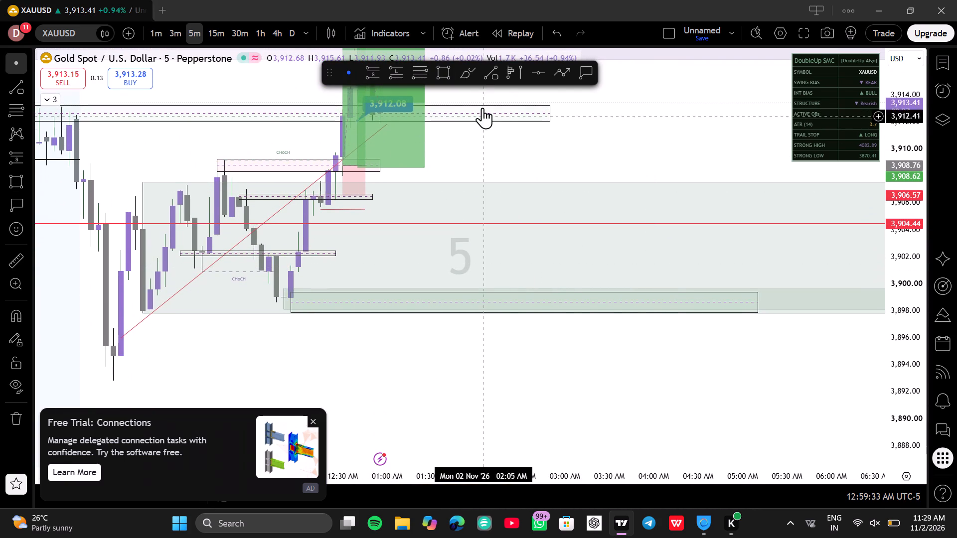
left_click(467, 69)
left_click_drag(418, 202, 487, 266)
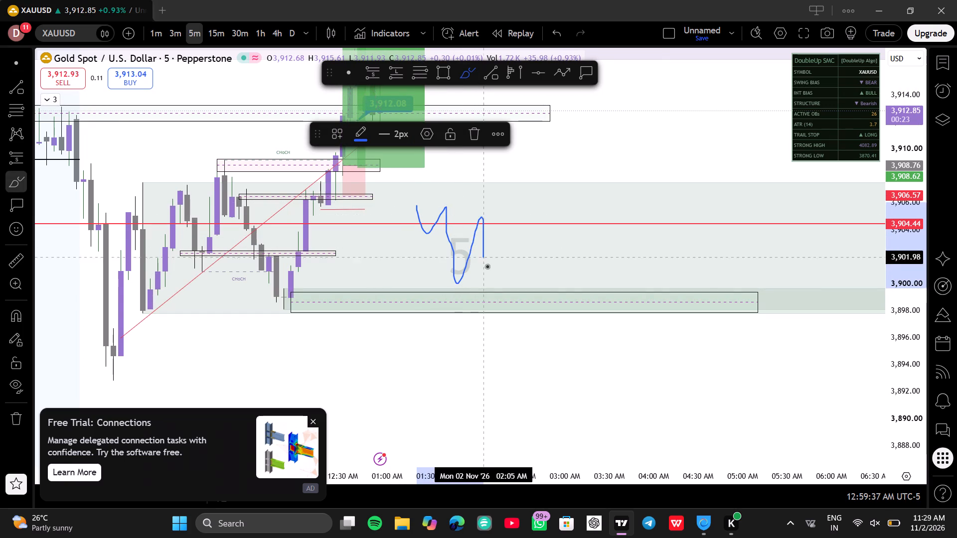
left_click_drag(487, 266, 506, 287)
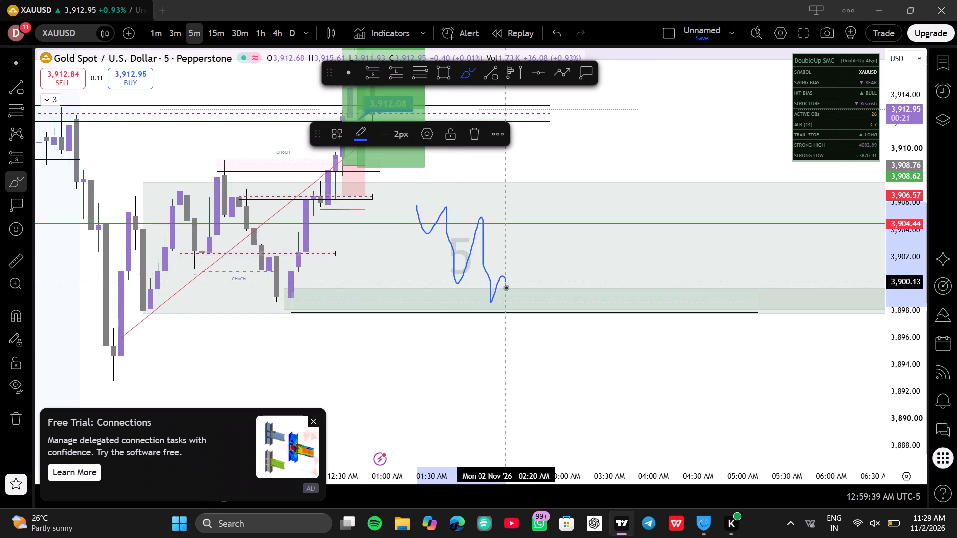
left_click_drag(506, 287, 516, 301)
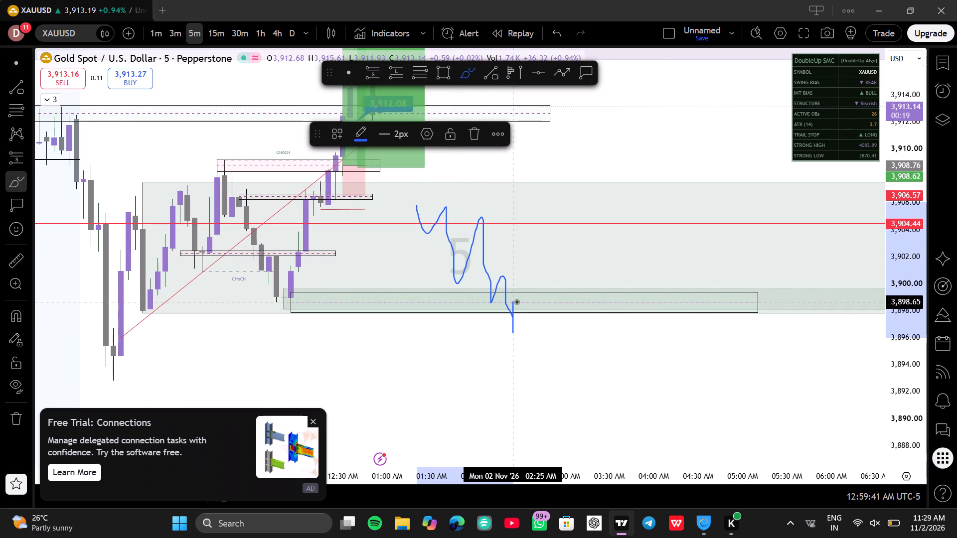
left_click_drag(516, 301, 542, 283)
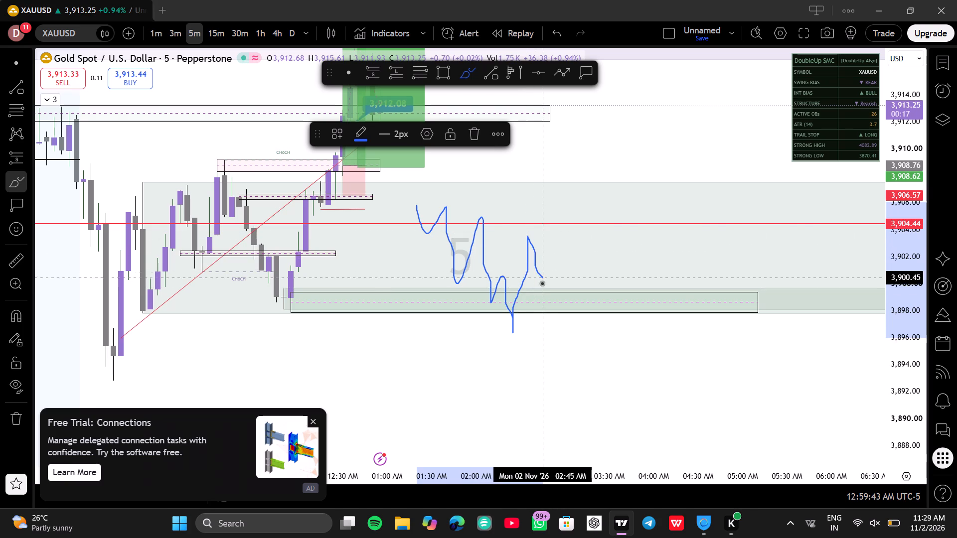
left_click_drag(542, 283, 544, 288)
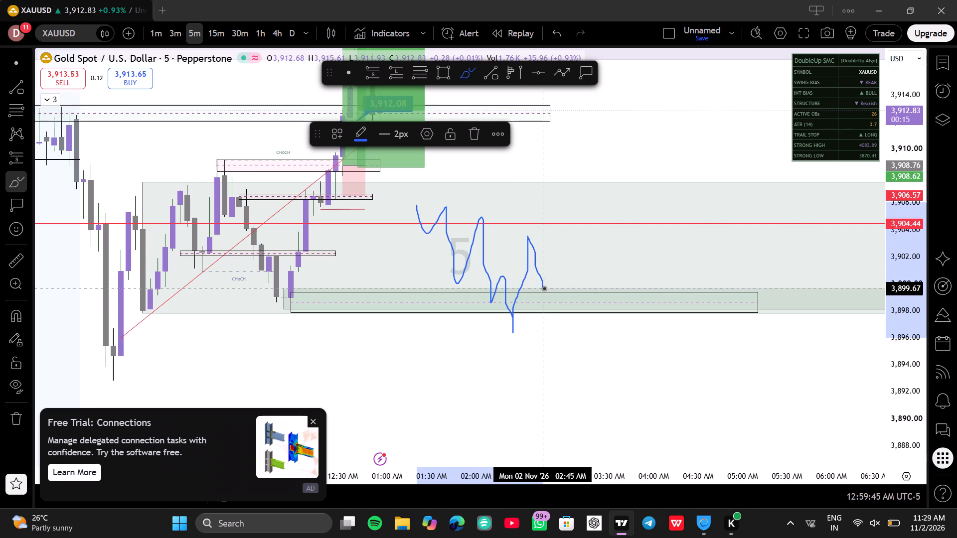
left_click_drag(544, 288, 567, 158)
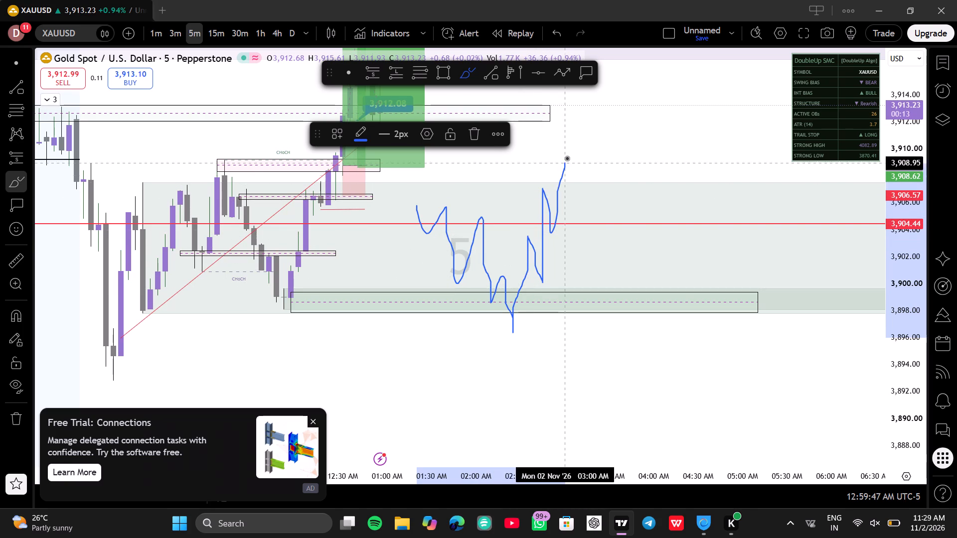
left_click_drag(567, 158, 606, 104)
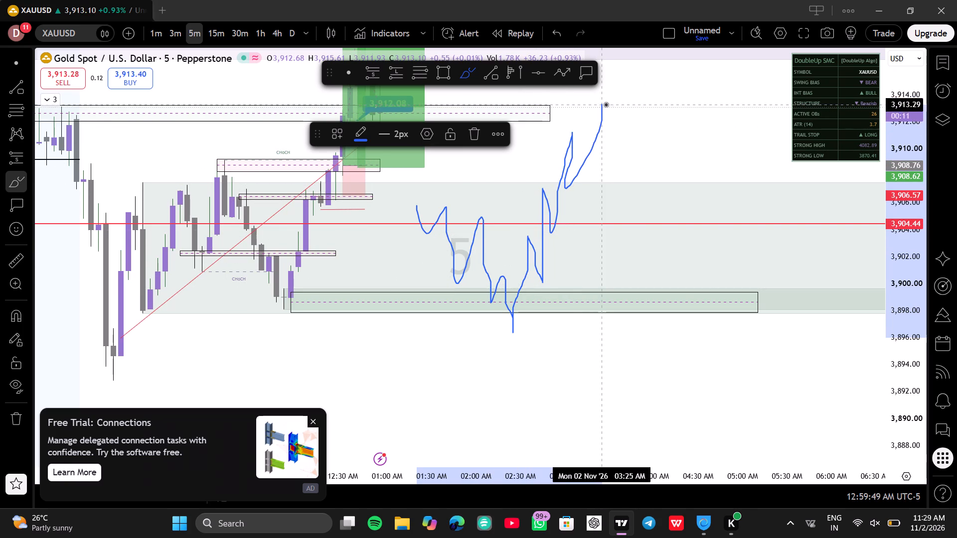
left_click_drag(606, 104, 678, 246)
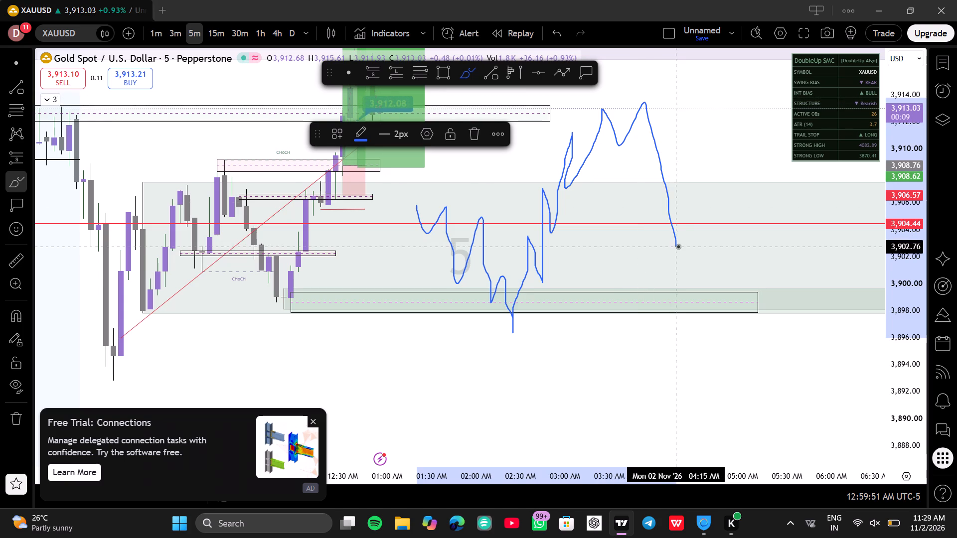
left_click_drag(678, 246, 711, 73)
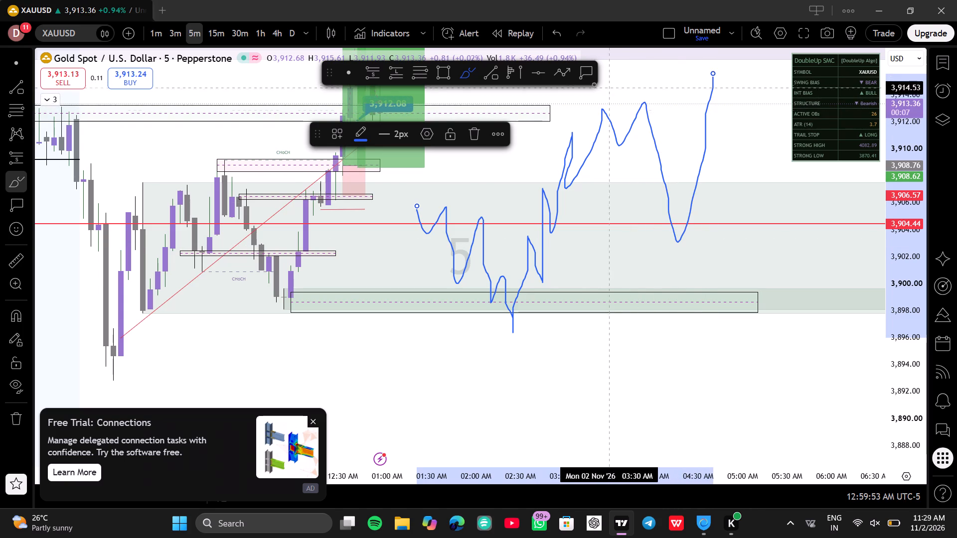
left_click(347, 74)
left_click(570, 114)
Review the brushed price path against both positions and the marked zones on the 5-minute chart.
left_click_drag(570, 114, 551, 240)
scroll(531, 233, "up", 5)
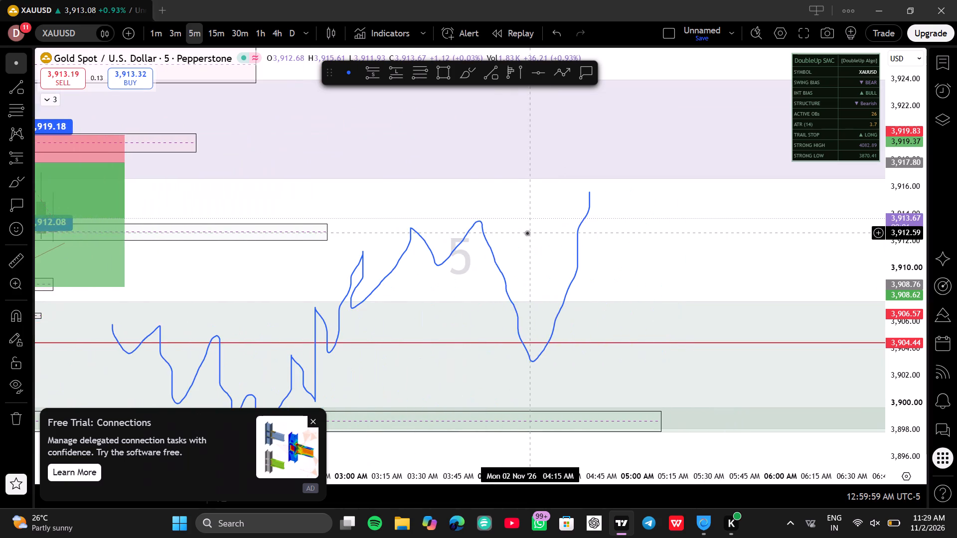
scroll(429, 221, "down", 5)
scroll(433, 227, "up", 2)
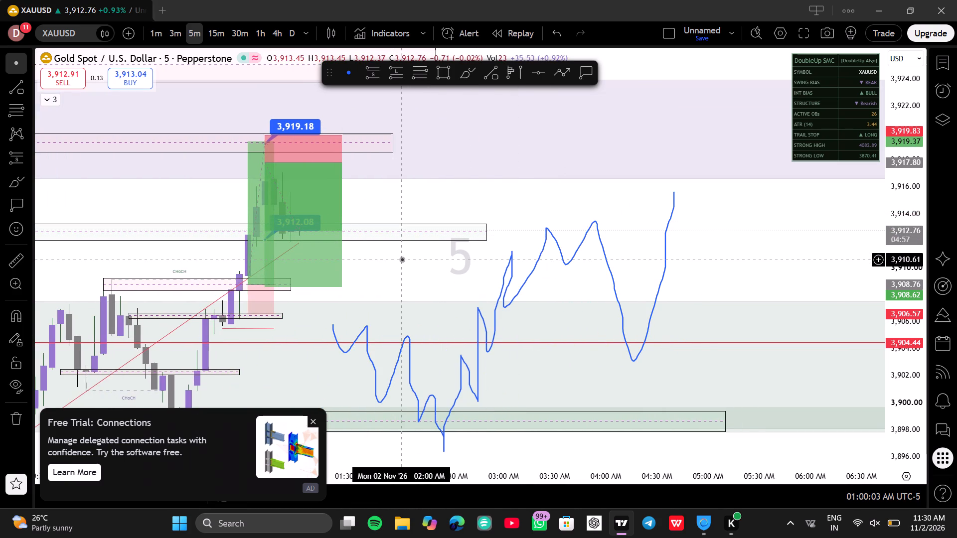
left_click_drag(371, 282, 373, 282)
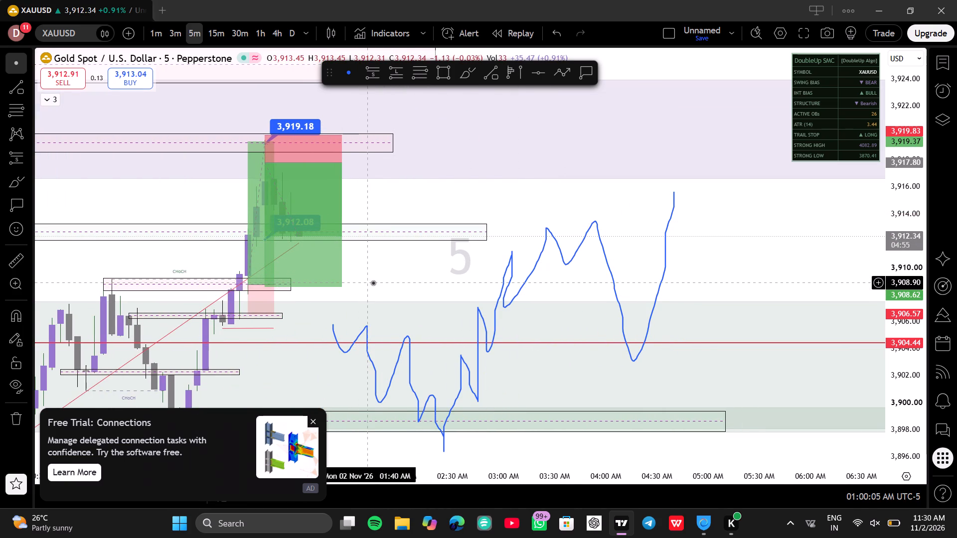
left_click_drag(373, 282, 393, 267)
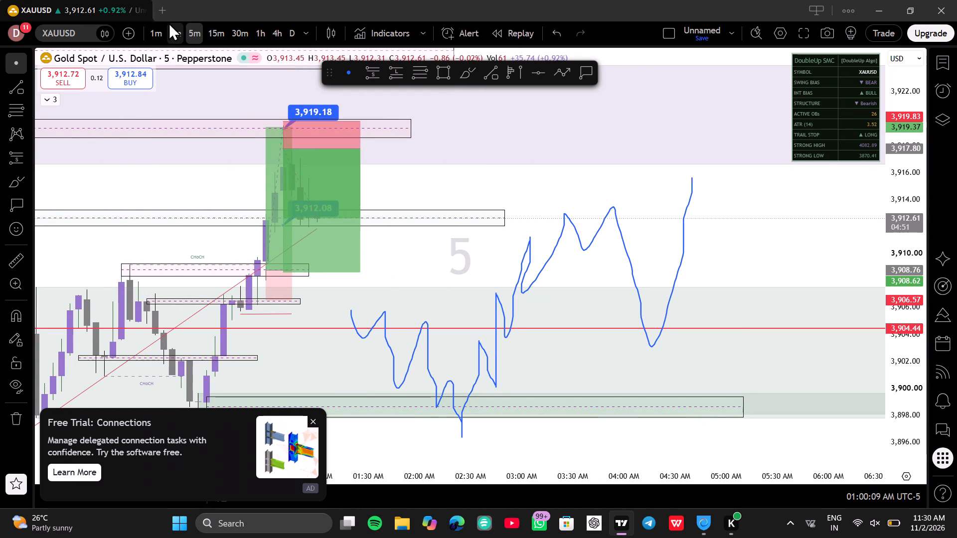
Switch to the 1-minute timeframe and examine recent candles inside the long and short positions.
left_click(157, 33)
scroll(331, 115, "up", 1)
scroll(331, 116, "down", 3)
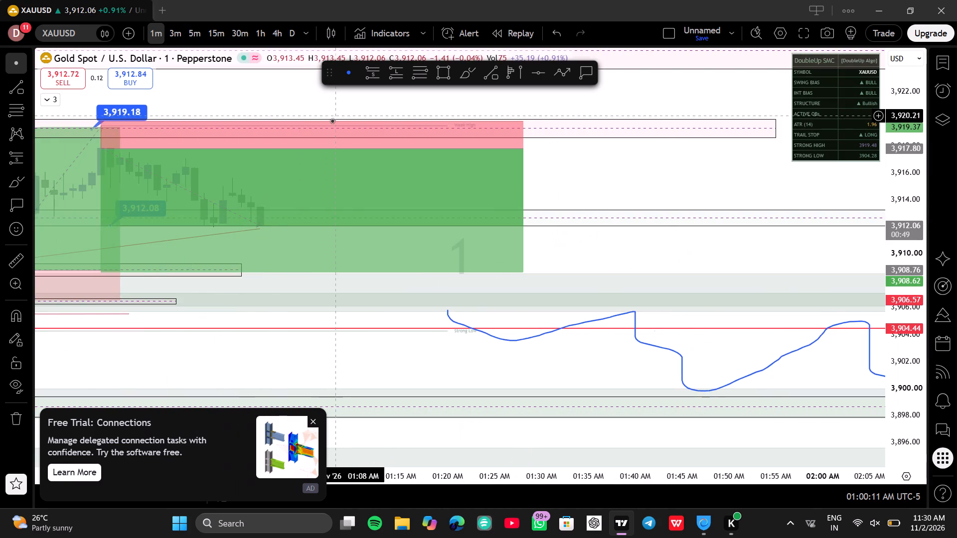
scroll(332, 121, "down", 3)
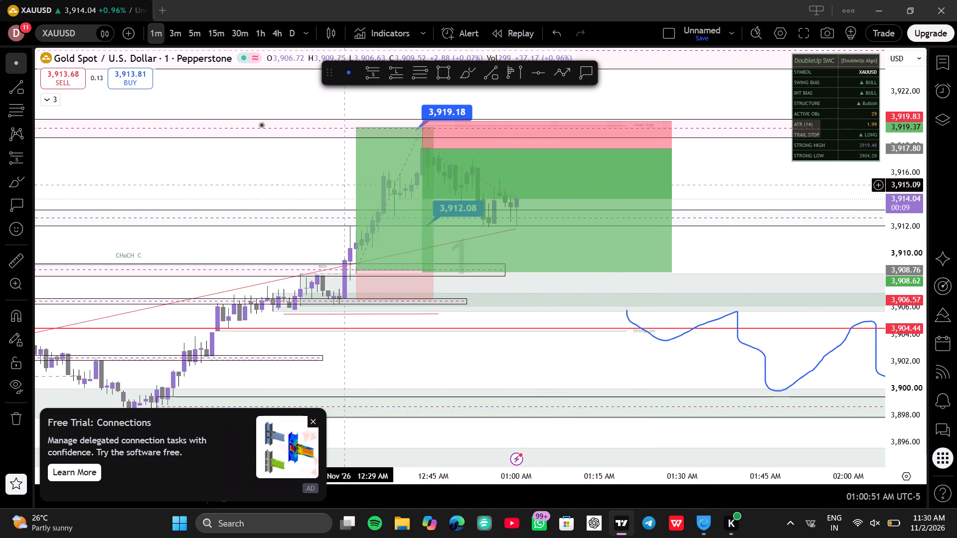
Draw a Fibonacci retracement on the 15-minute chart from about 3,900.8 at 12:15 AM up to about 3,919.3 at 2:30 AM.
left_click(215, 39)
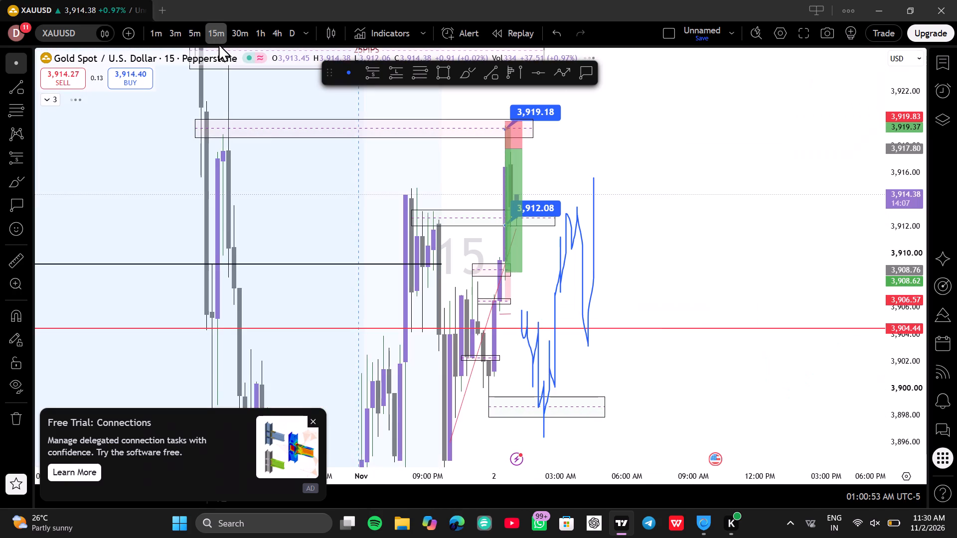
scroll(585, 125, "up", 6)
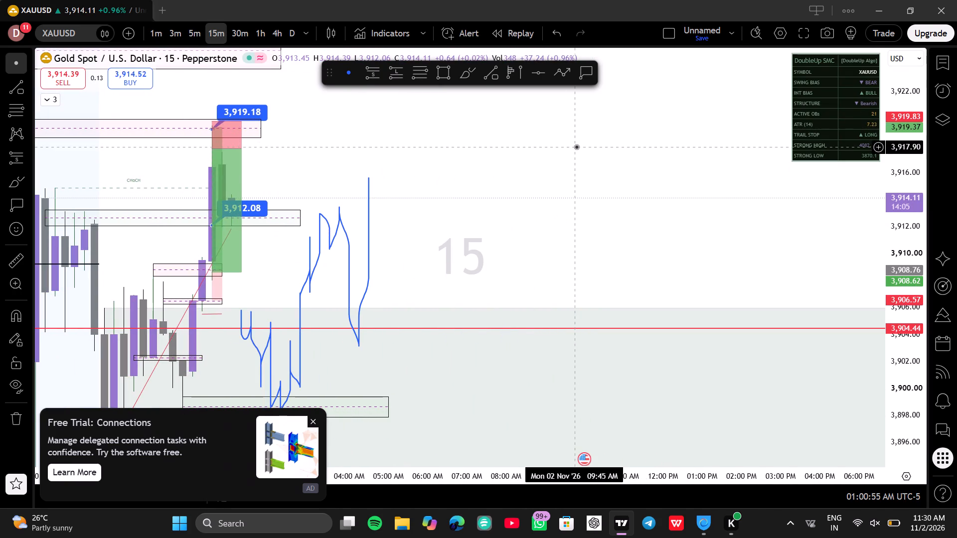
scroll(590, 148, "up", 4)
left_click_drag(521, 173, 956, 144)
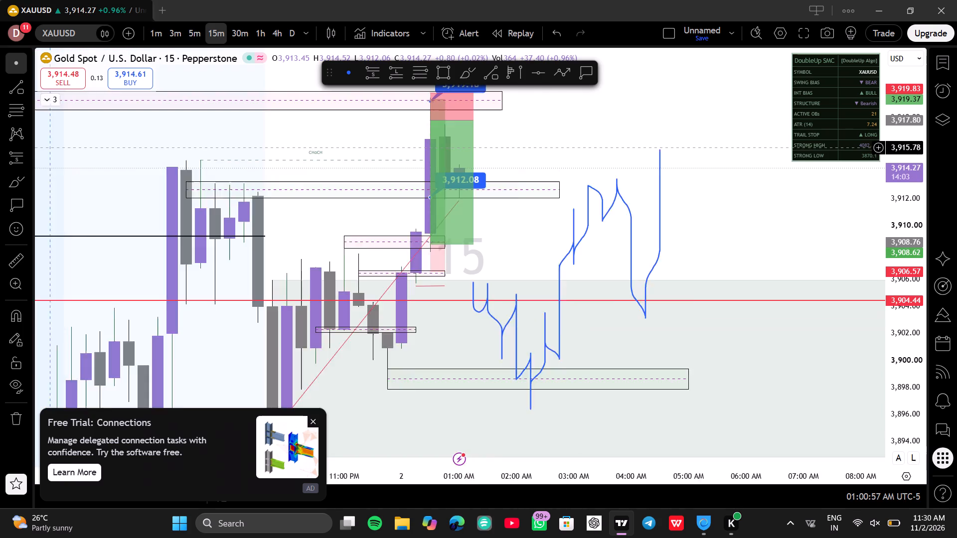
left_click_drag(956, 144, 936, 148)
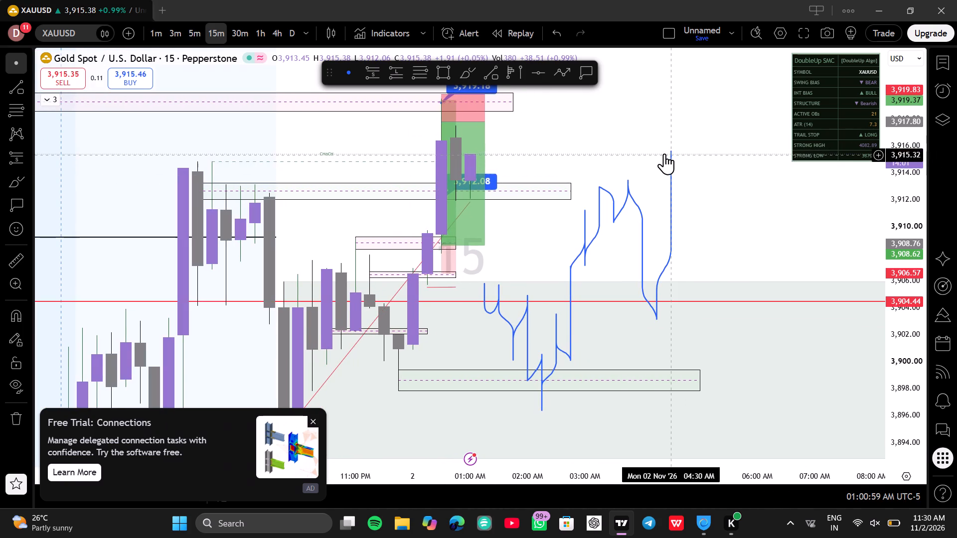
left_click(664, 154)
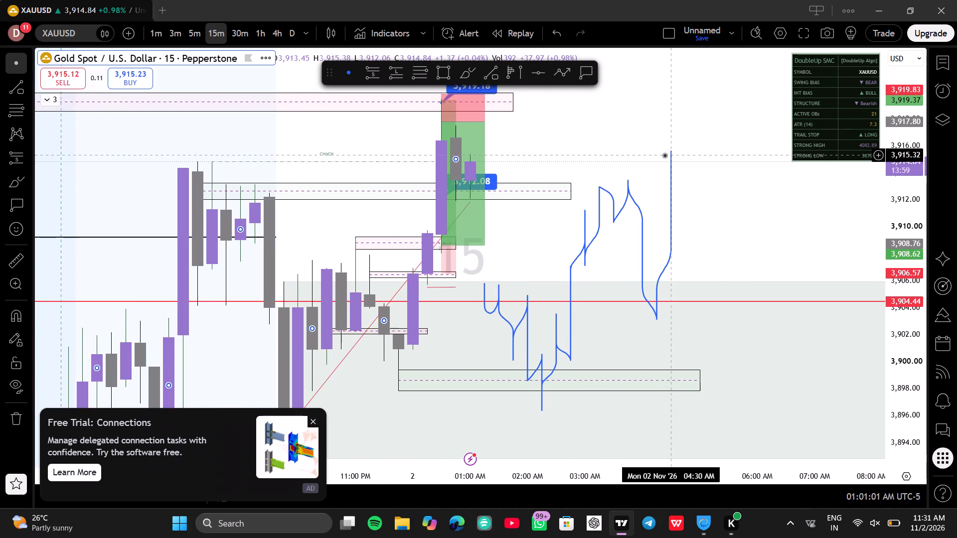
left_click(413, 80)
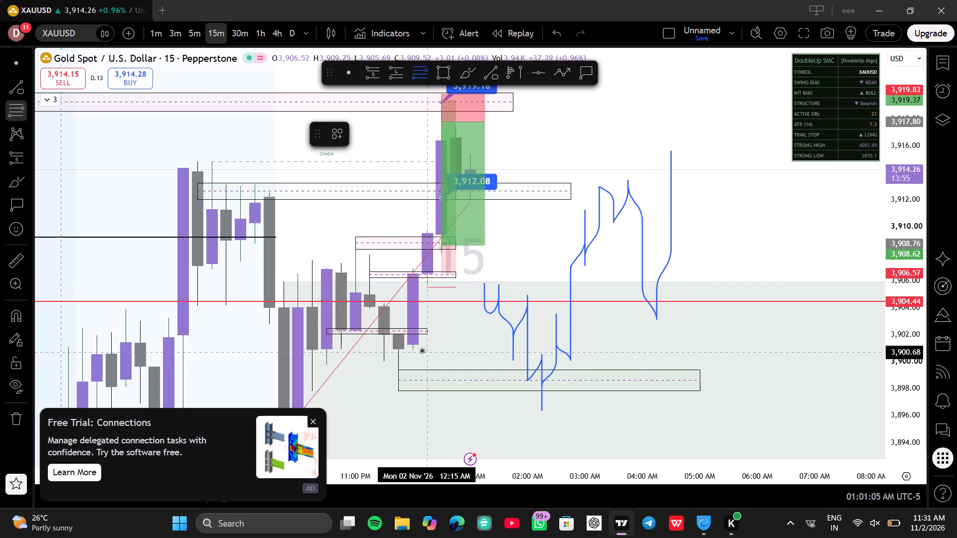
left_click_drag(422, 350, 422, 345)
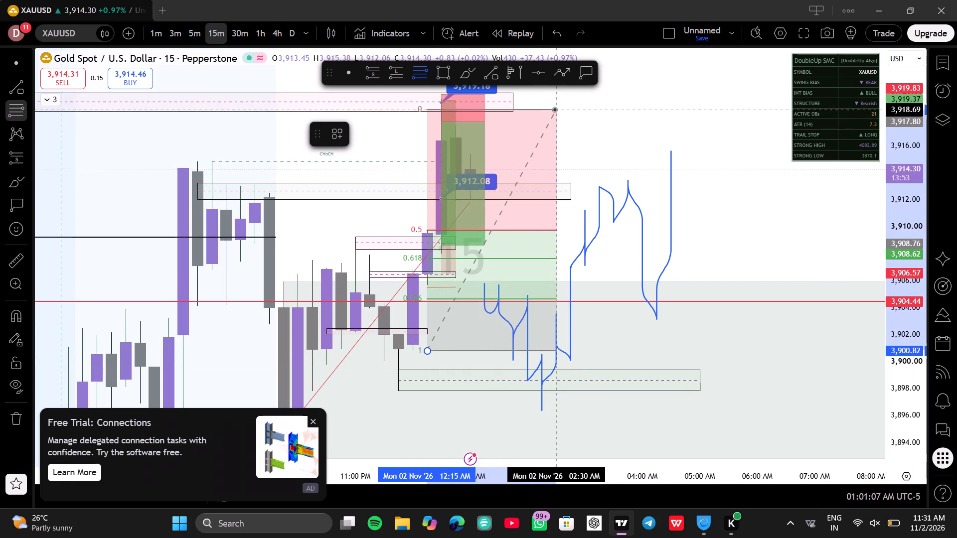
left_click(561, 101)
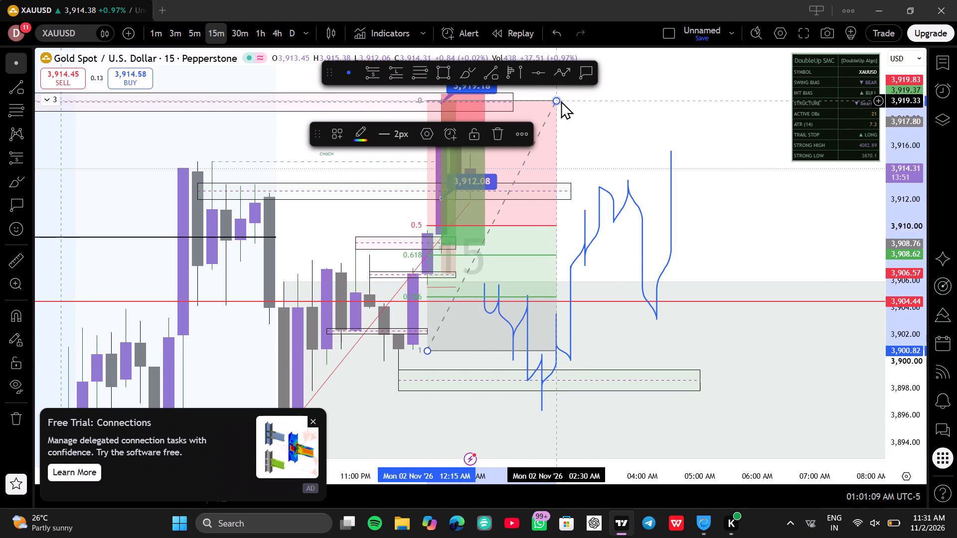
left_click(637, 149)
Examine the Fibonacci levels against the positions, zones and brushed path on the 15-minute chart and the 1-minute chart.
scroll(639, 156, "up", 1)
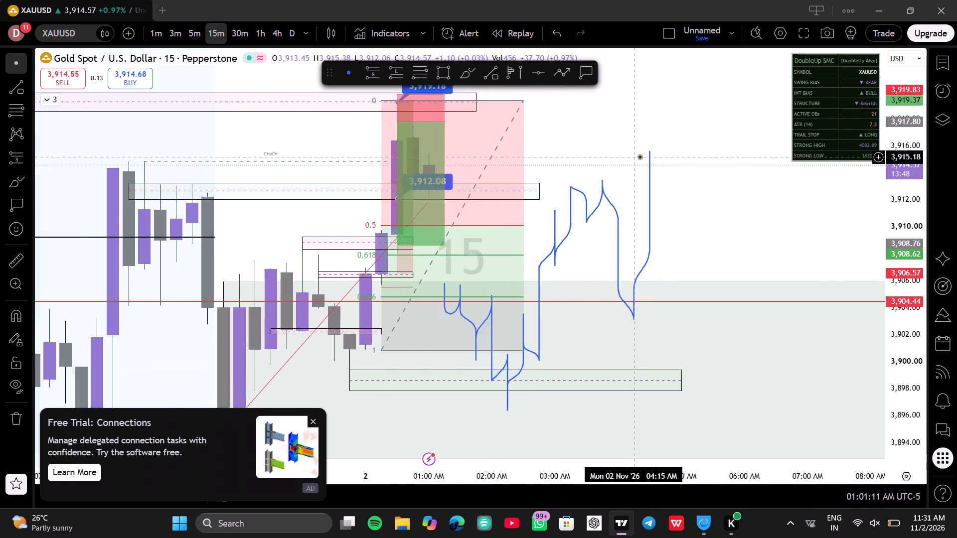
scroll(639, 156, "up", 3)
left_click_drag(639, 156, 651, 151)
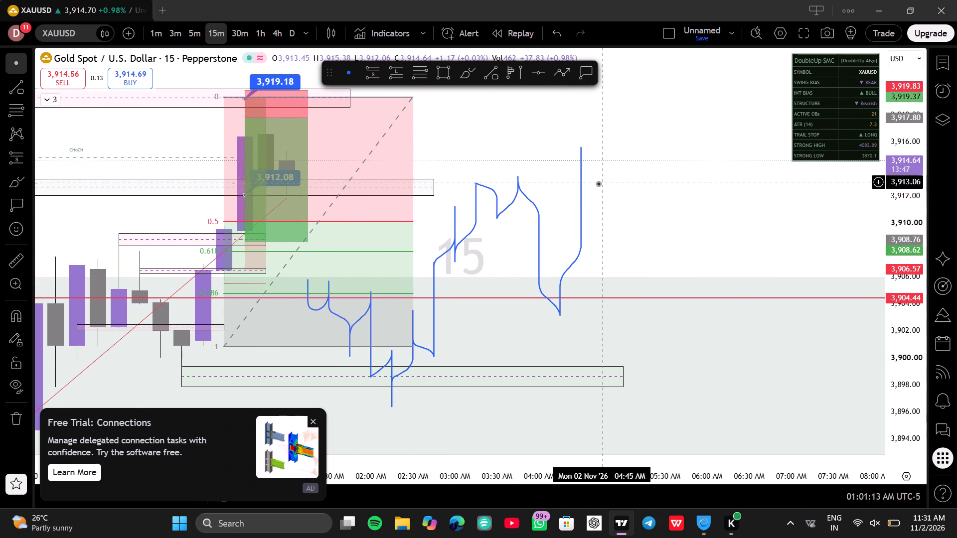
left_click(633, 159)
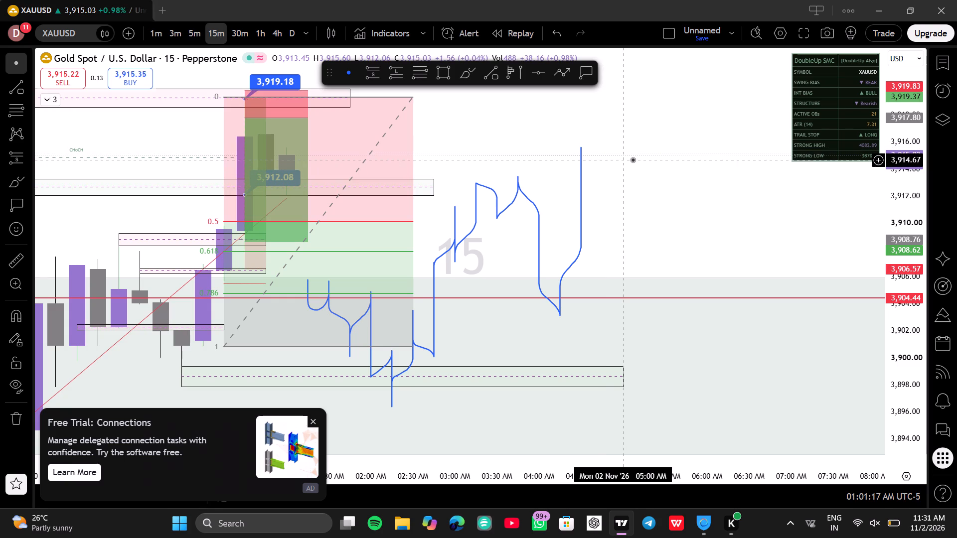
scroll(633, 159, "up", 2)
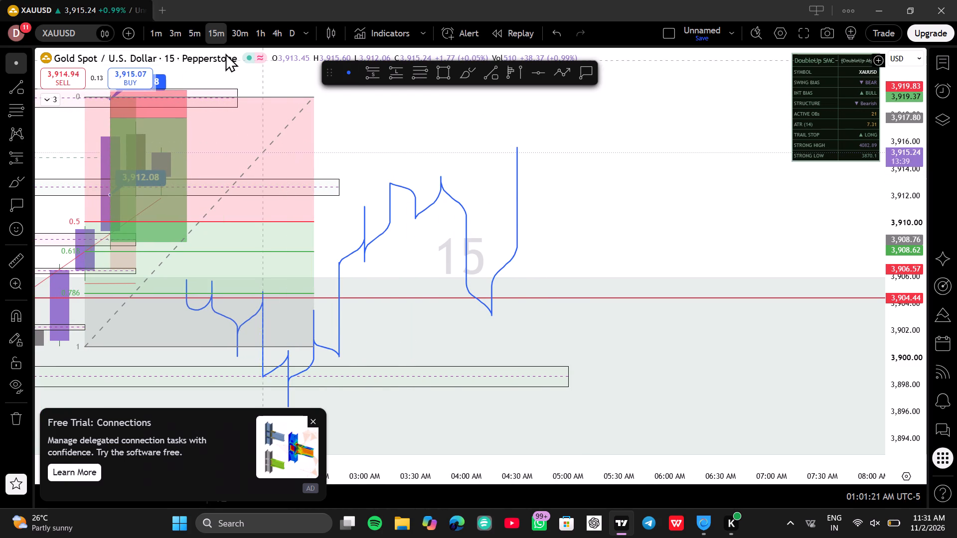
left_click(152, 33)
scroll(353, 96, "down", 2)
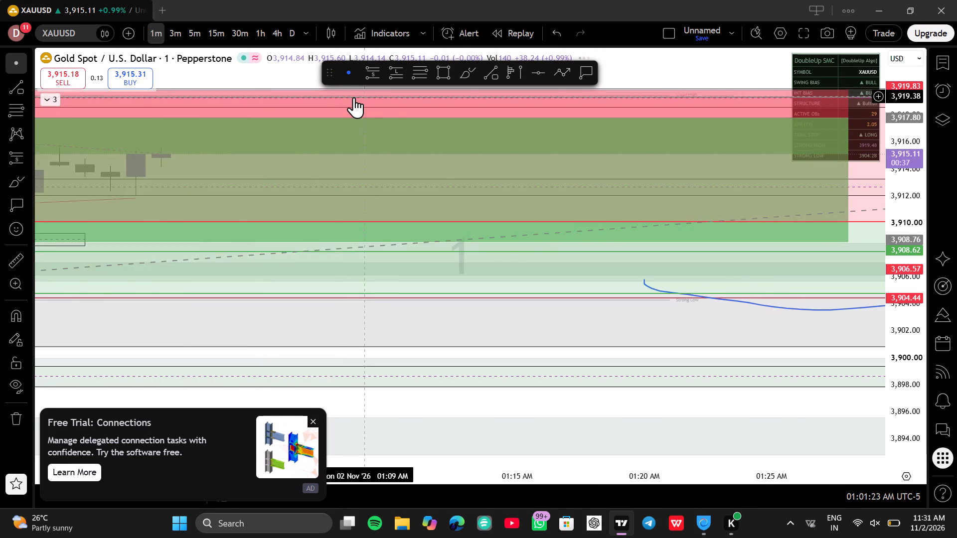
scroll(354, 97, "down", 14)
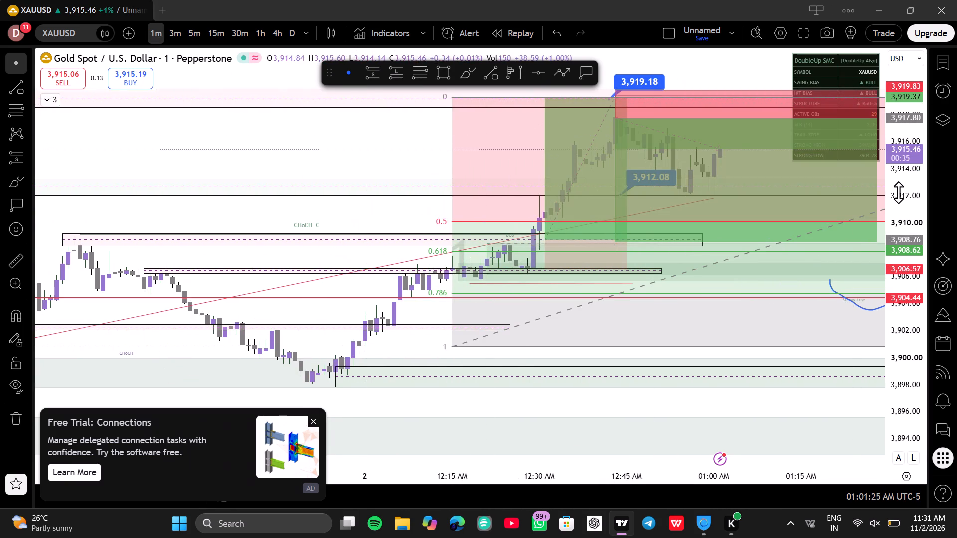
scroll(900, 189, "up", 8)
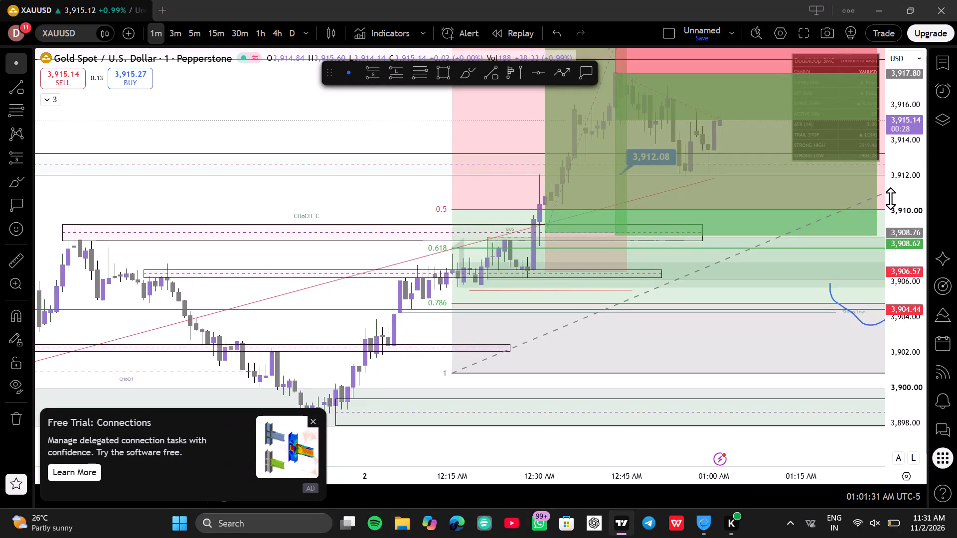
scroll(900, 193, "down", 9)
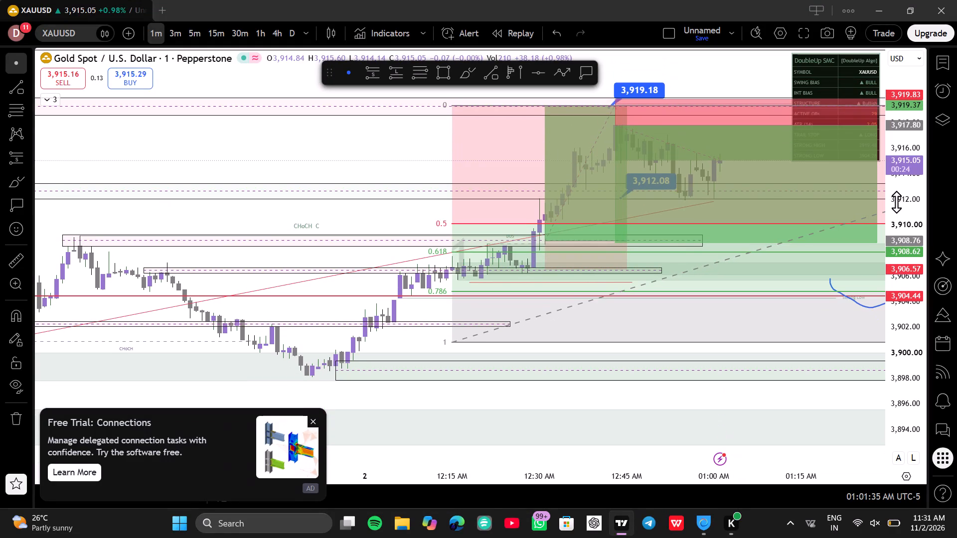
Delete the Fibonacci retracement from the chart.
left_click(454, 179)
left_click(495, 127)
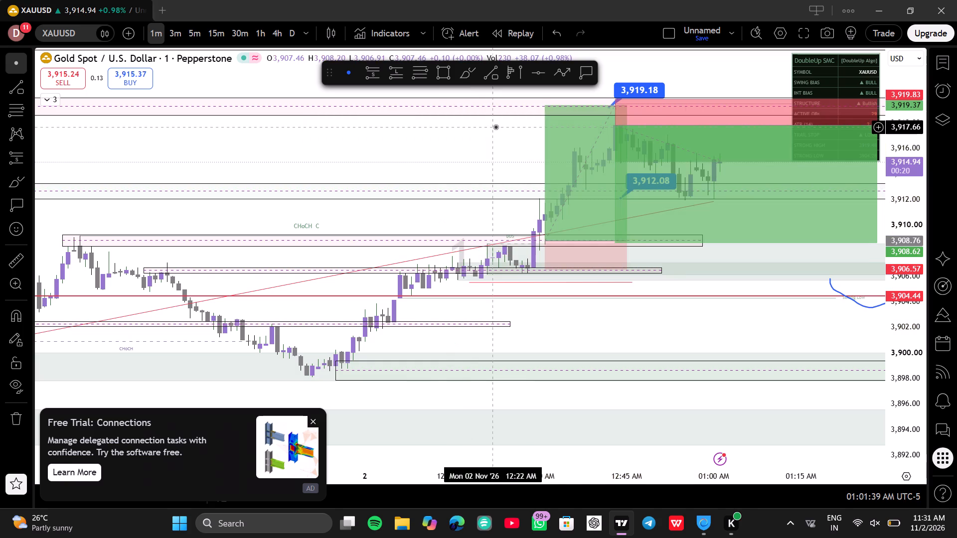
Extend the thin zone rectangle near 3,906.5 to about 3:44 AM on the 1-minute chart, with its upper edge at about 3,906.9.
scroll(890, 246, "up", 2)
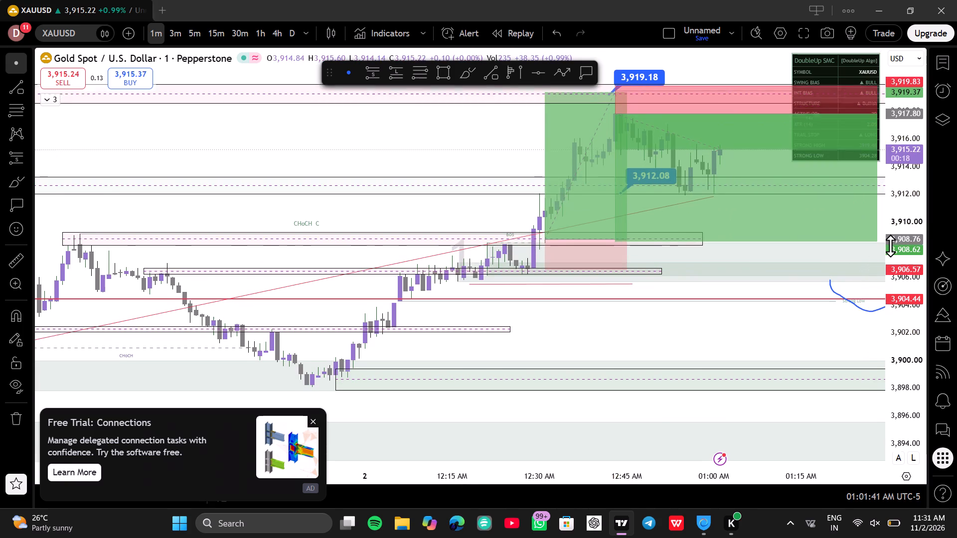
scroll(890, 246, "up", 9)
scroll(837, 258, "down", 5)
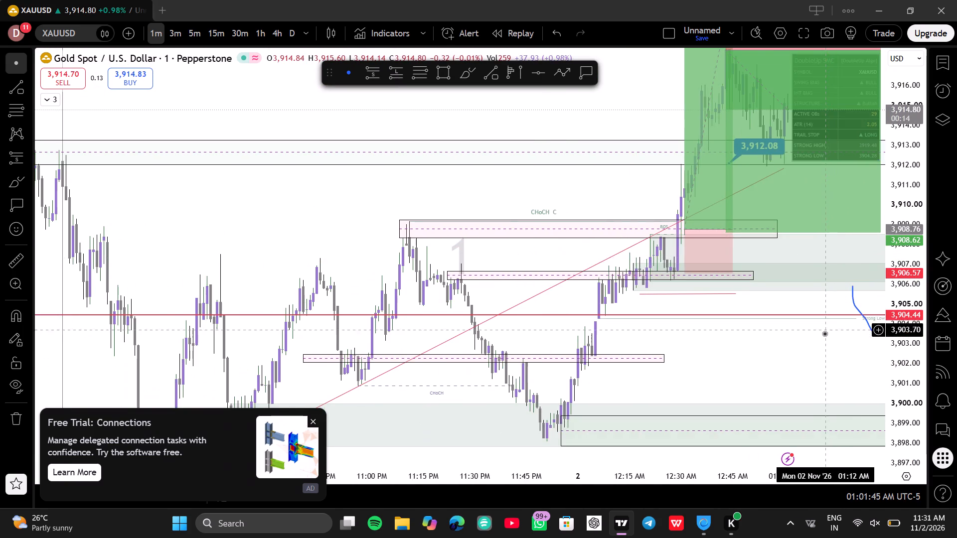
left_click_drag(824, 334, 381, 300)
scroll(417, 291, "down", 4)
left_click_drag(636, 205, 636, 206)
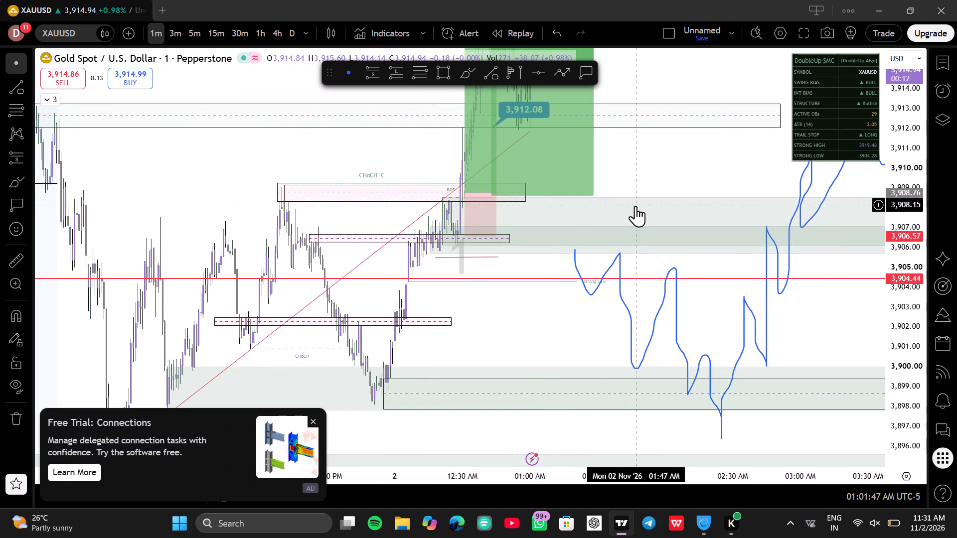
left_click_drag(636, 206, 515, 219)
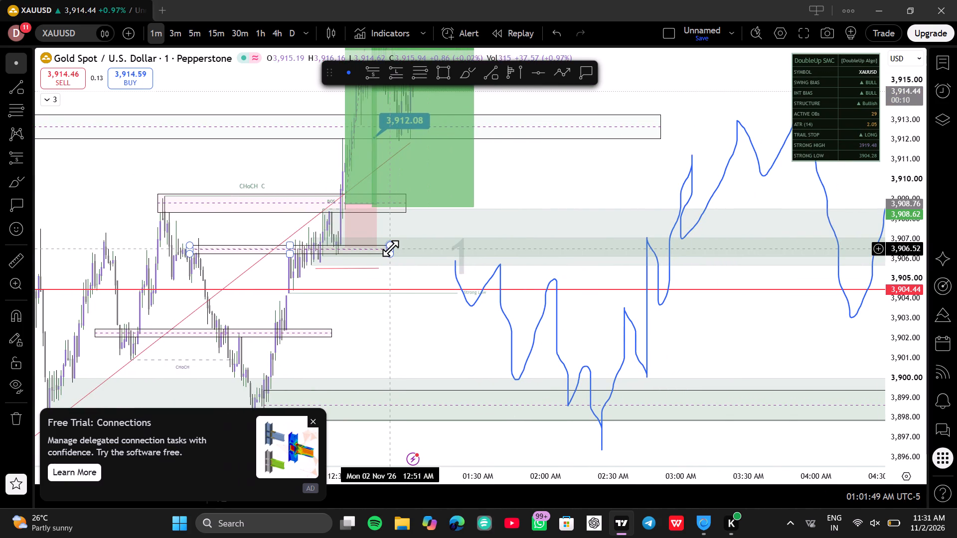
left_click_drag(391, 249, 636, 263)
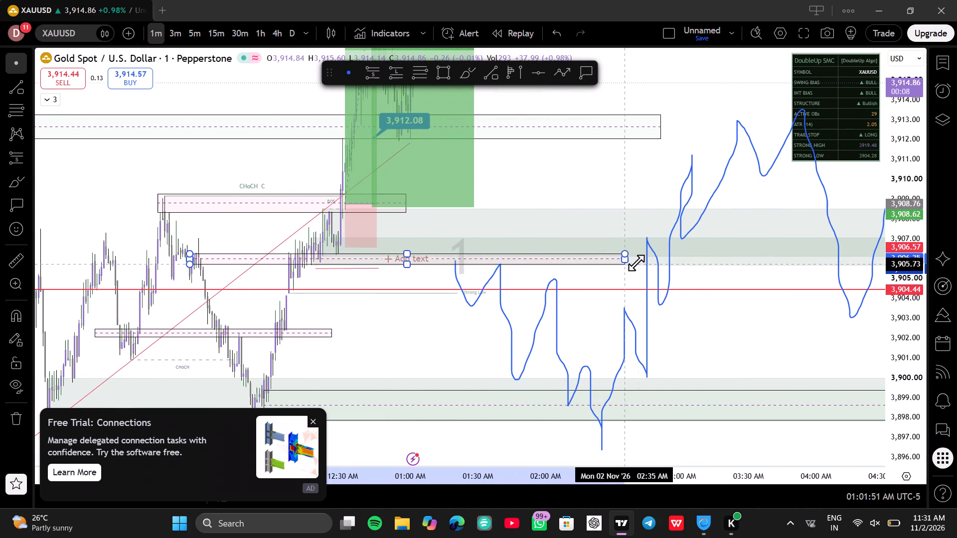
left_click_drag(636, 263, 780, 235)
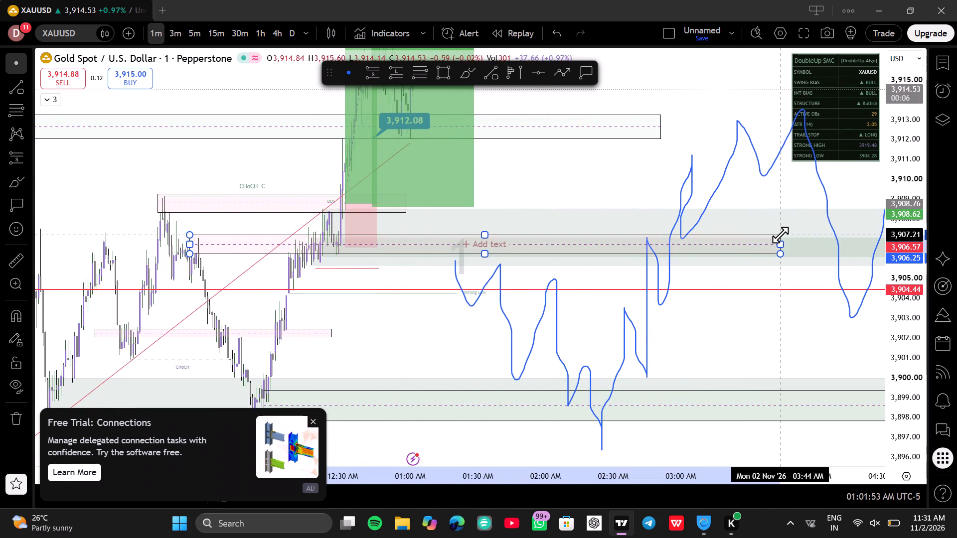
left_click_drag(780, 235, 780, 241)
left_click(752, 227)
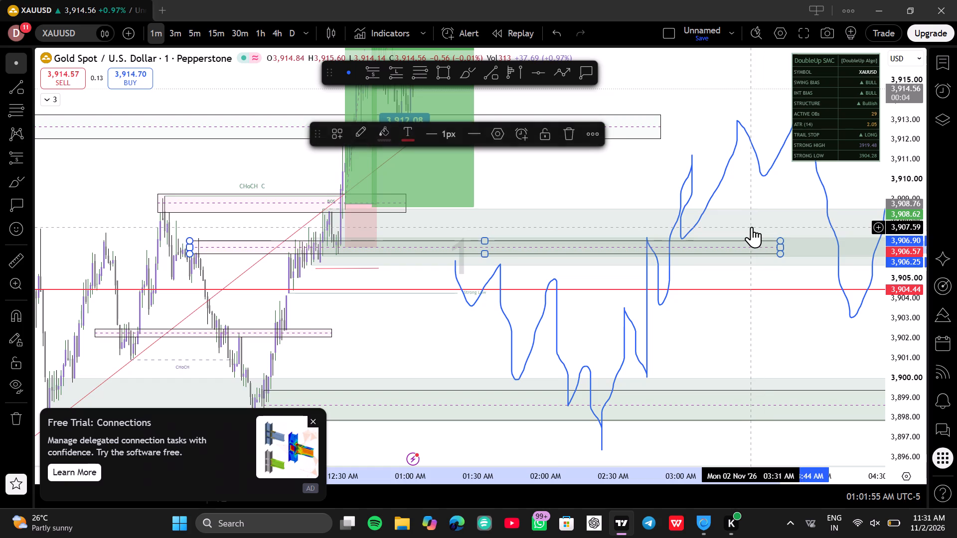
left_click(750, 179)
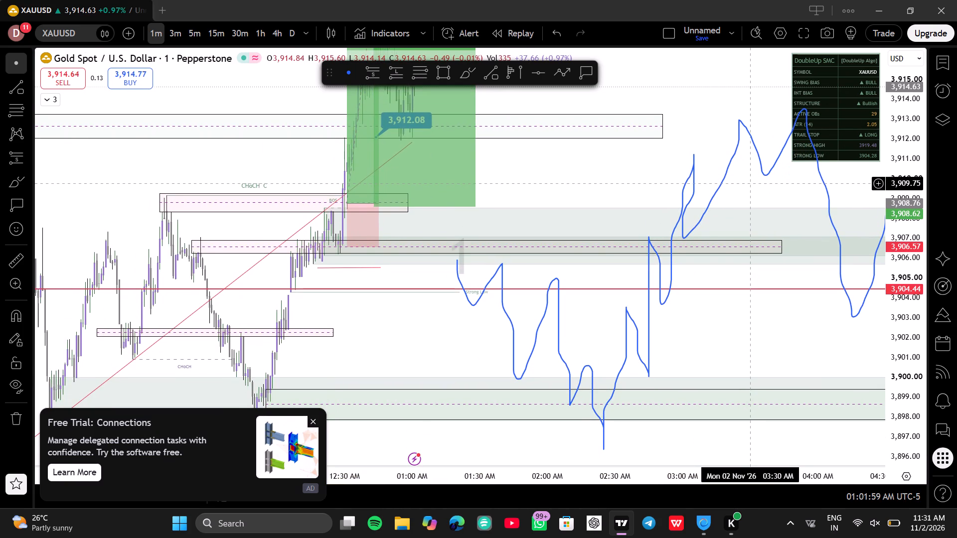
Examine the recent 1-minute candles and the short position against the extended zone, the 3,912–3,913 zone and the brushed price path.
left_click_drag(584, 172, 581, 241)
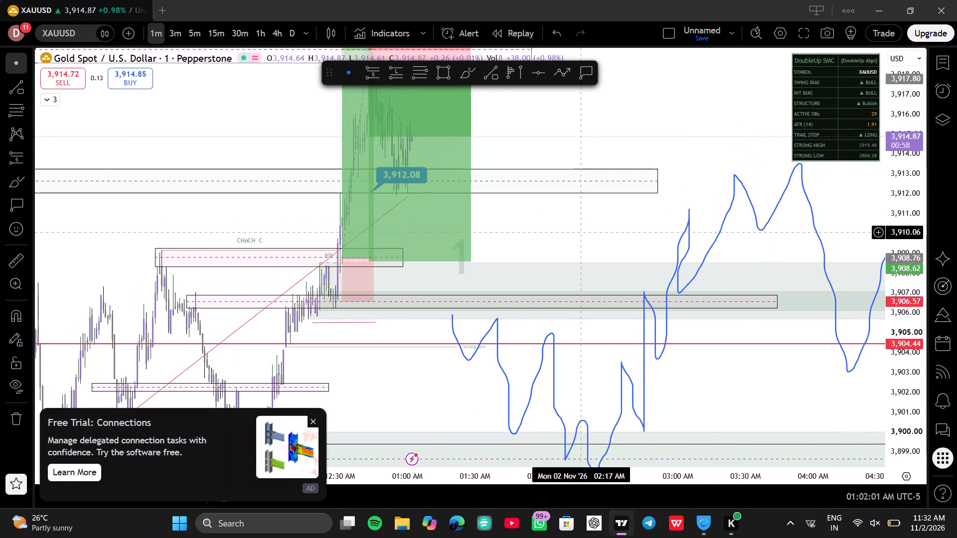
left_click_drag(581, 241, 583, 244)
scroll(588, 237, "up", 3)
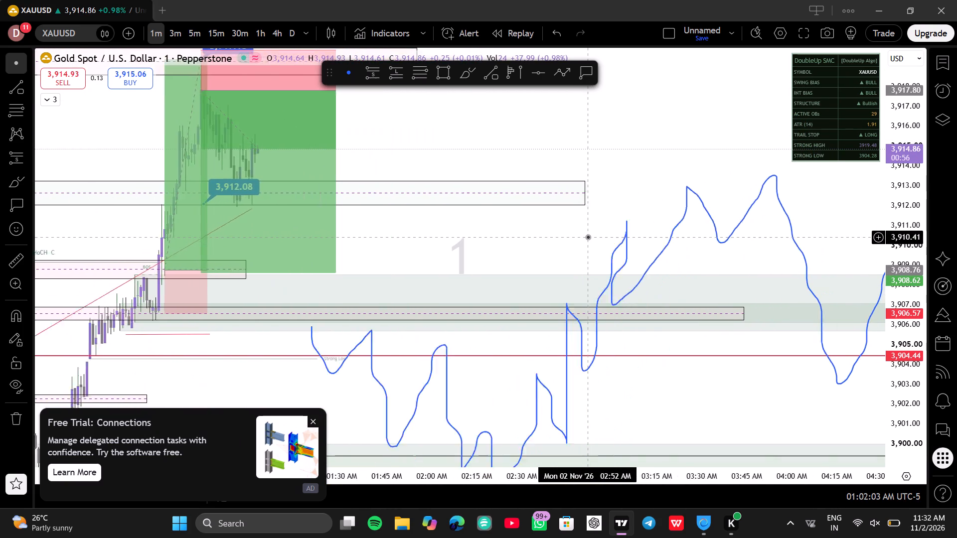
scroll(588, 237, "up", 4)
scroll(468, 230, "down", 6)
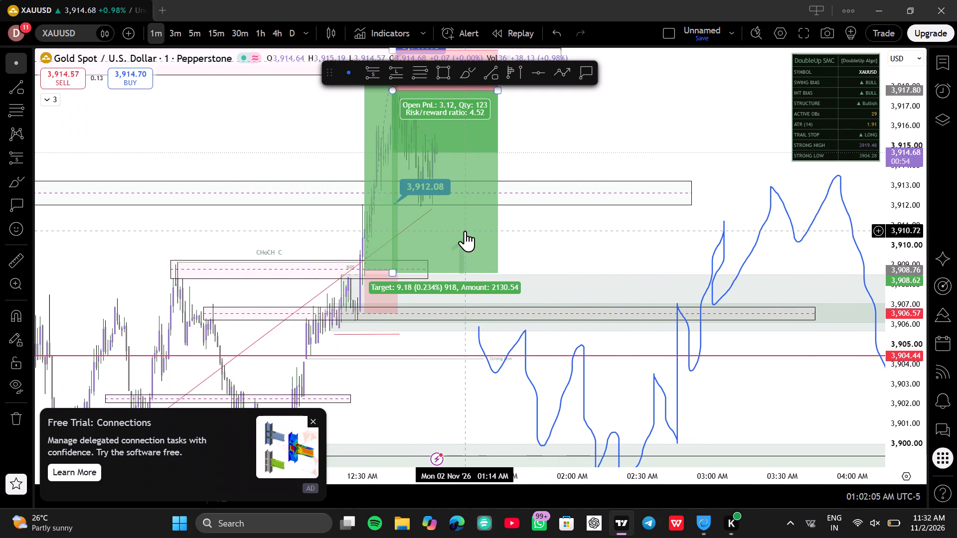
scroll(466, 230, "up", 3)
left_click_drag(461, 243, 472, 247)
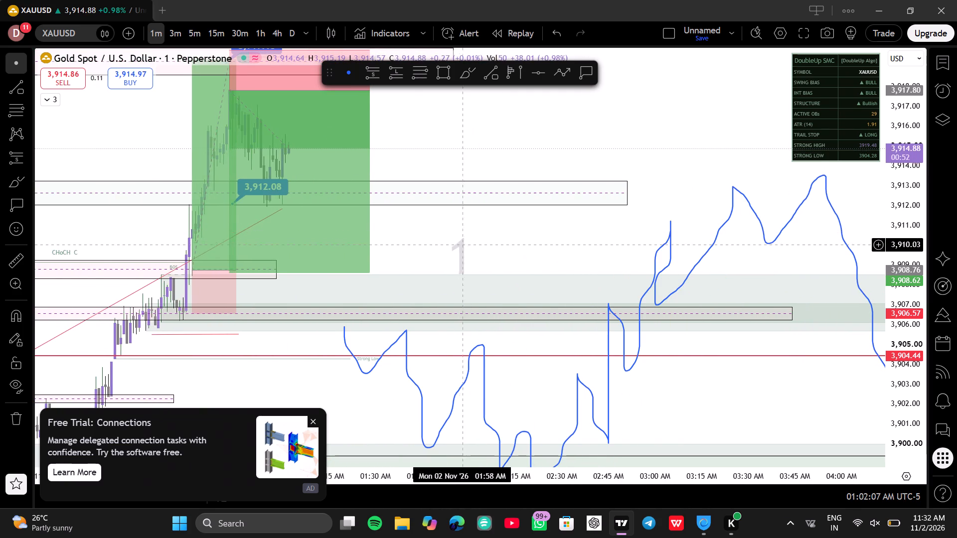
left_click_drag(472, 247, 532, 281)
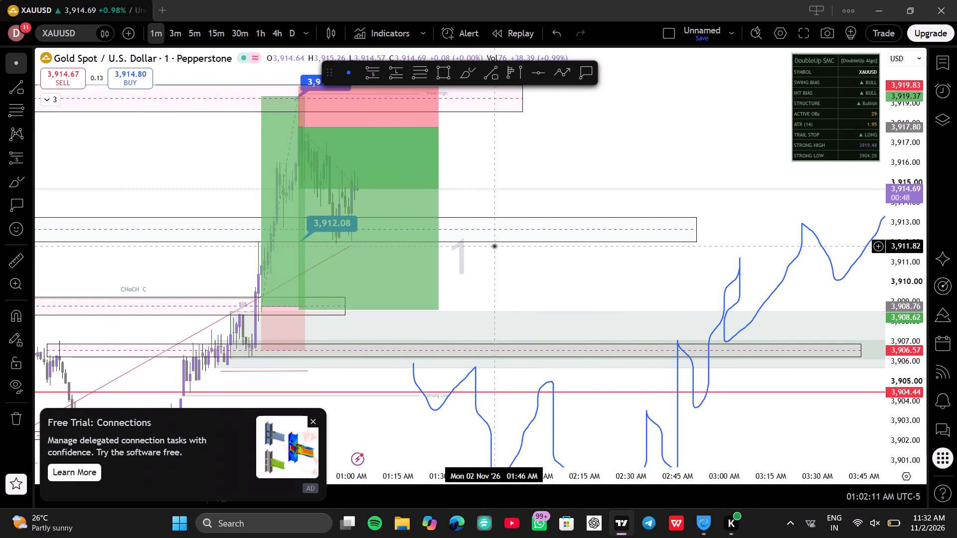
scroll(494, 246, "up", 1)
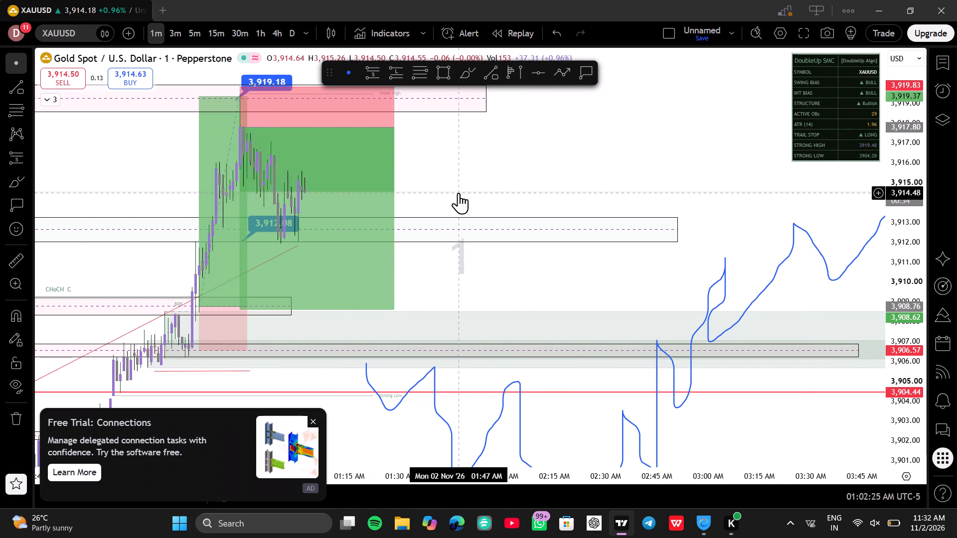
left_click_drag(486, 181, 530, 190)
left_click_drag(540, 171, 538, 182)
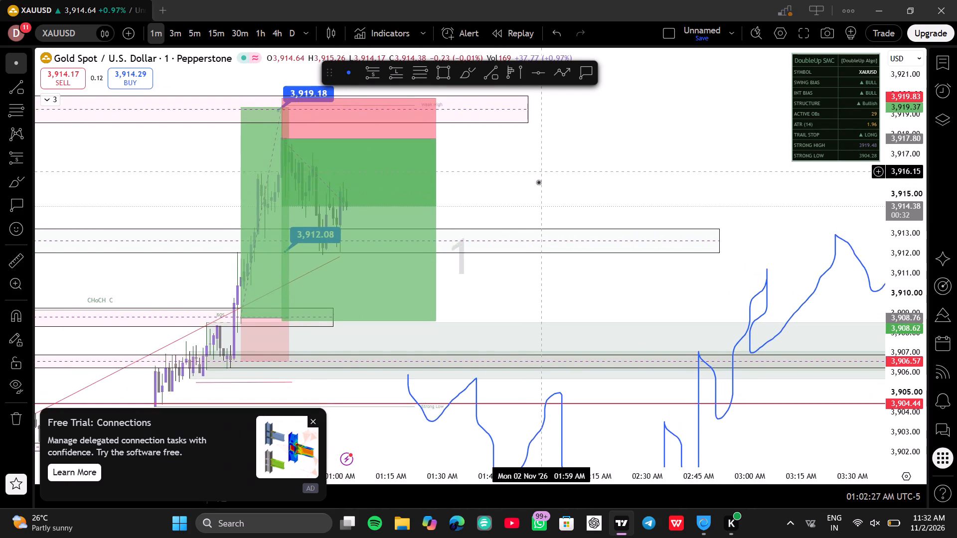
left_click_drag(538, 182, 670, 177)
left_click(666, 256)
left_click_drag(667, 301, 670, 280)
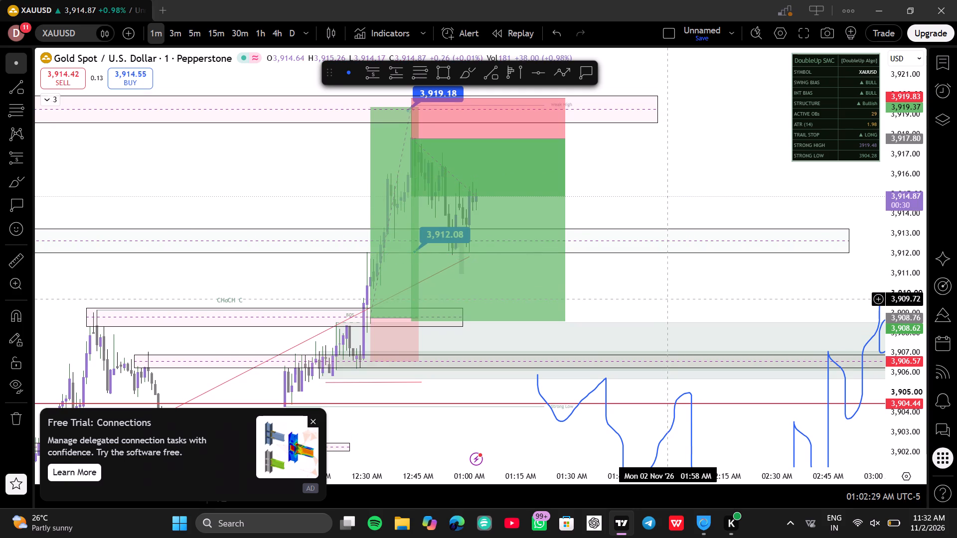
left_click_drag(670, 280, 656, 300)
scroll(655, 283, "up", 1)
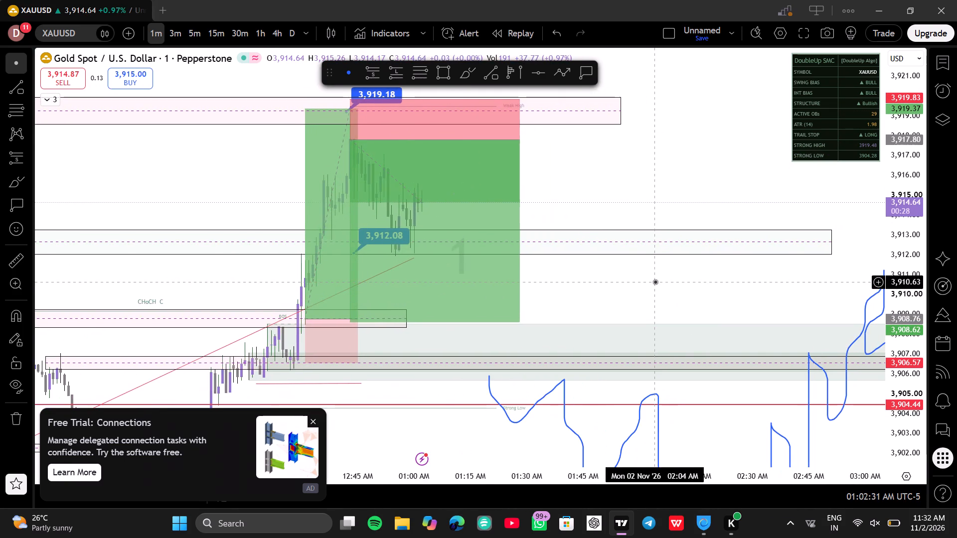
scroll(655, 281, "up", 1)
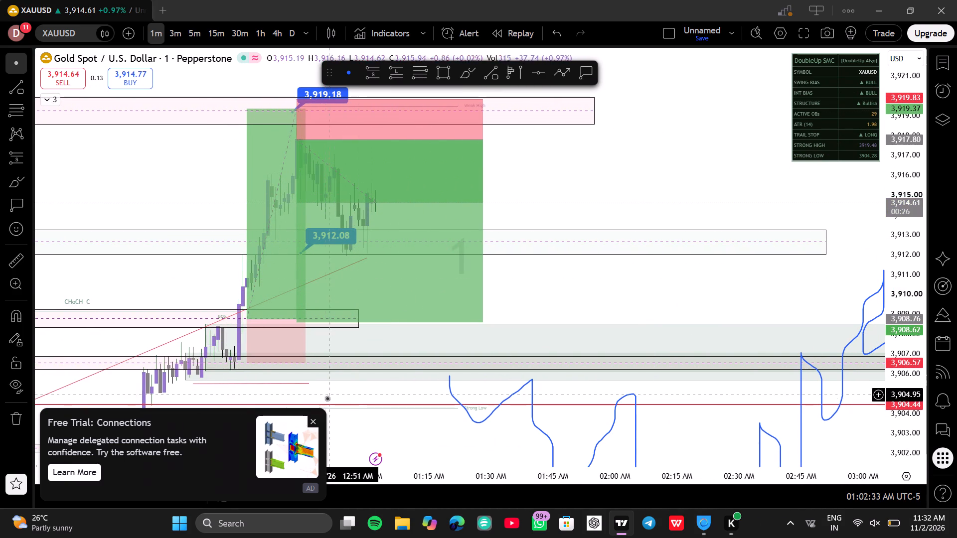
Shorten the green long position on the 1-minute chart so it ends at 12:43 AM, where the short position begins.
left_click(311, 418)
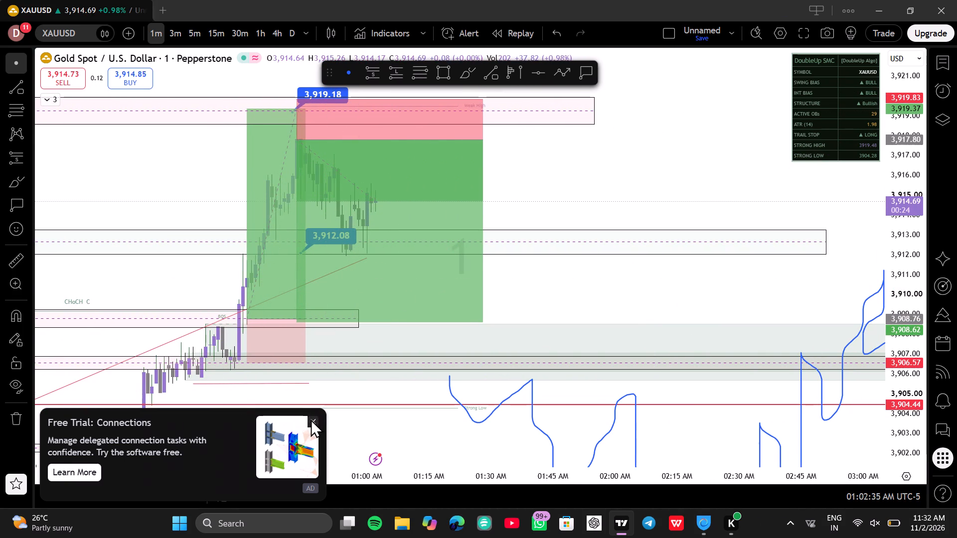
left_click_drag(387, 335, 434, 313)
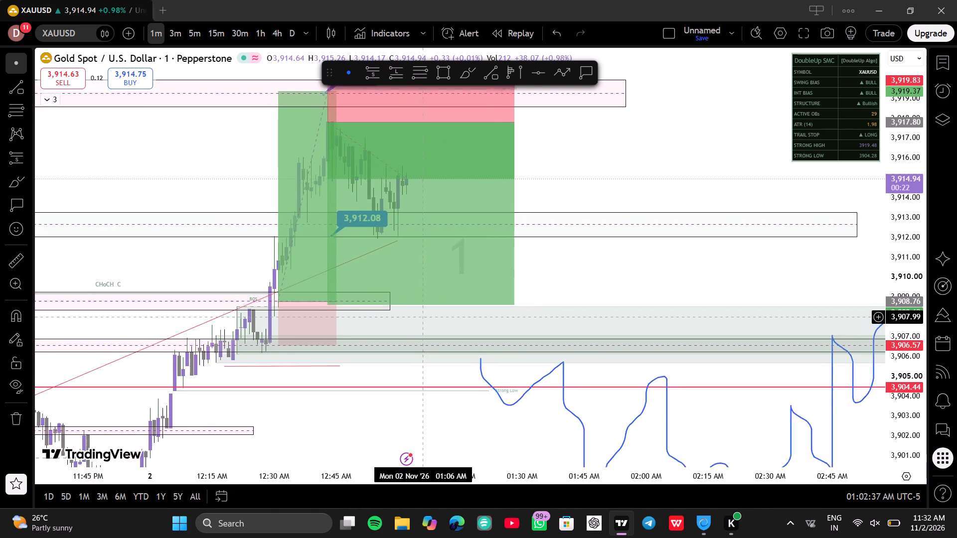
left_click_drag(434, 313, 443, 312)
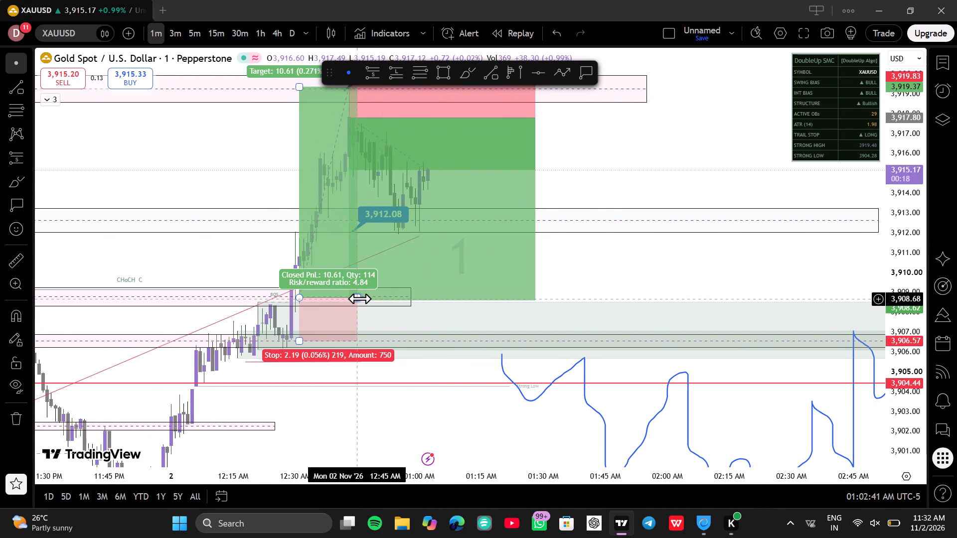
left_click_drag(360, 298, 339, 289)
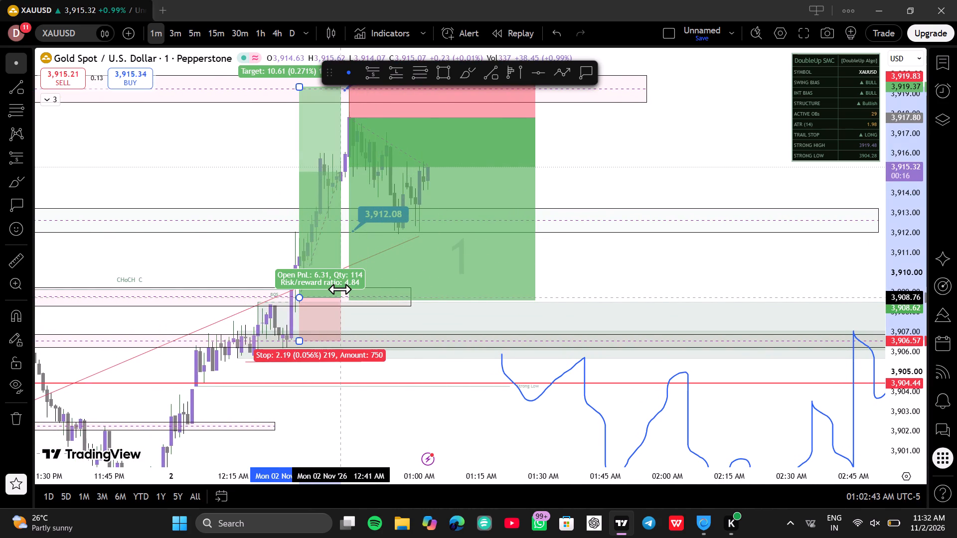
left_click_drag(339, 289, 351, 285)
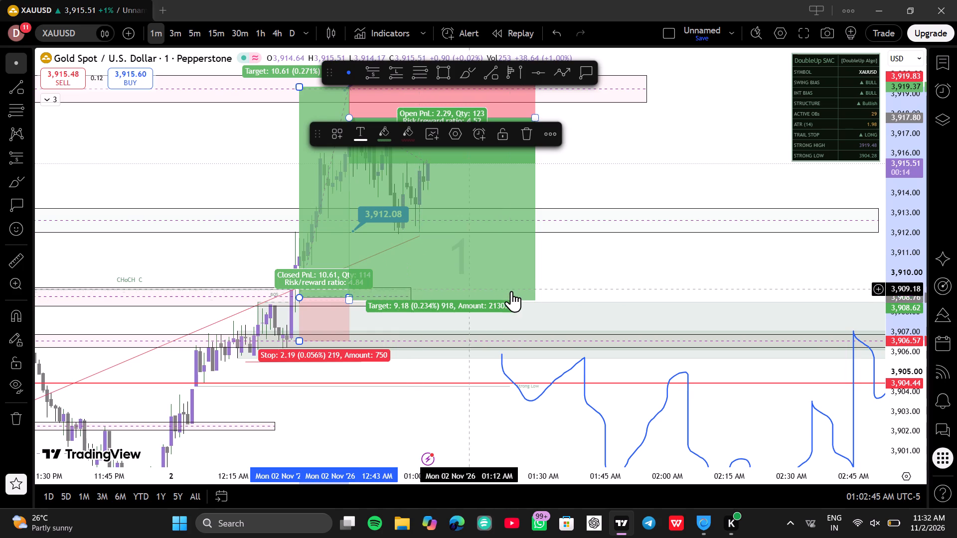
Move the whole short position up so its entry sits at 3,918.62, at the lower edge of the upper zone.
left_click(513, 292)
left_click_drag(531, 296, 532, 273)
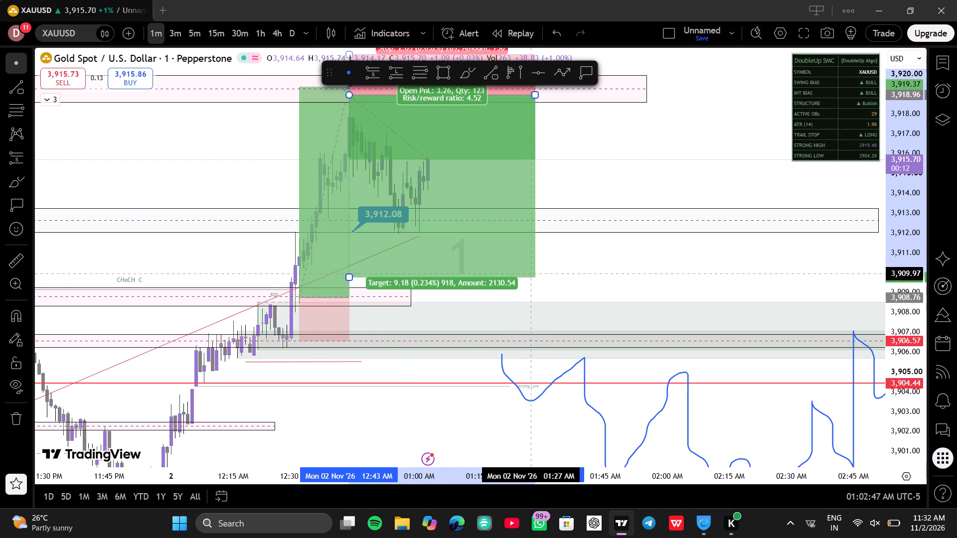
left_click_drag(532, 273, 530, 293)
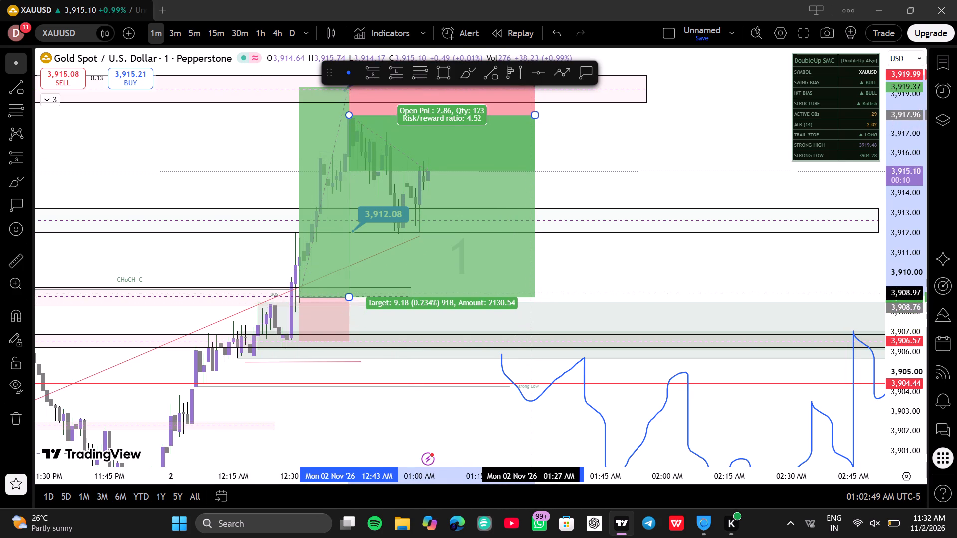
left_click_drag(530, 293, 531, 277)
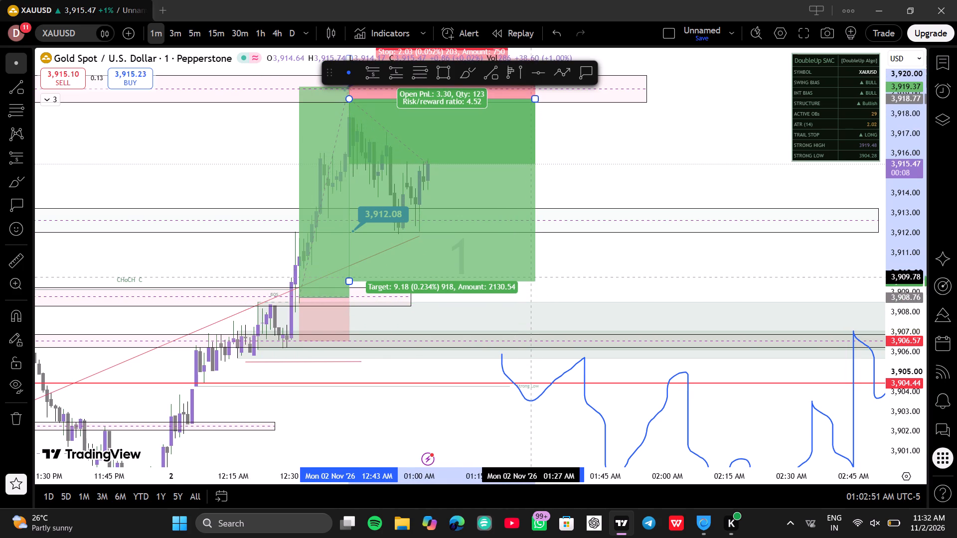
left_click_drag(531, 277, 531, 280)
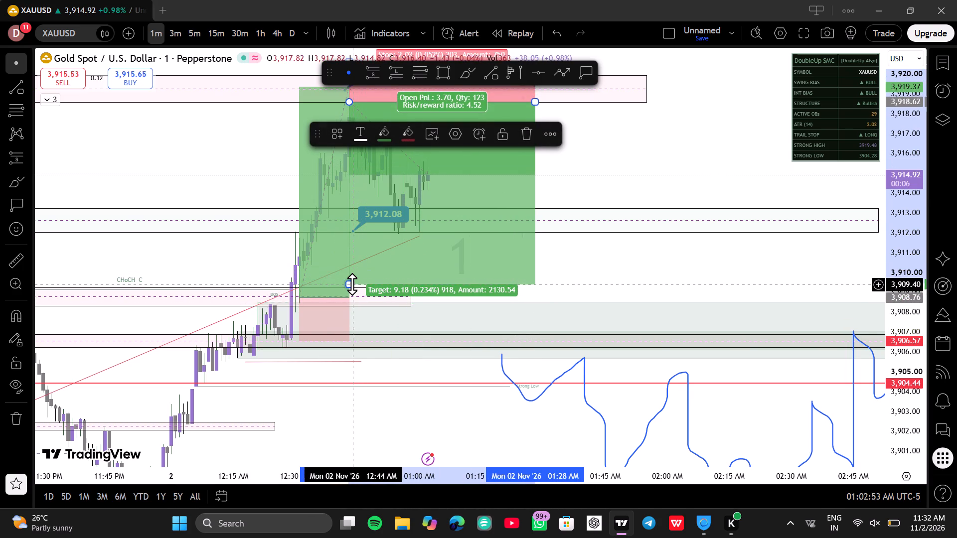
Set the short position's target to 3,912.20, just inside the 3,912–3,913 zone.
left_click(351, 285)
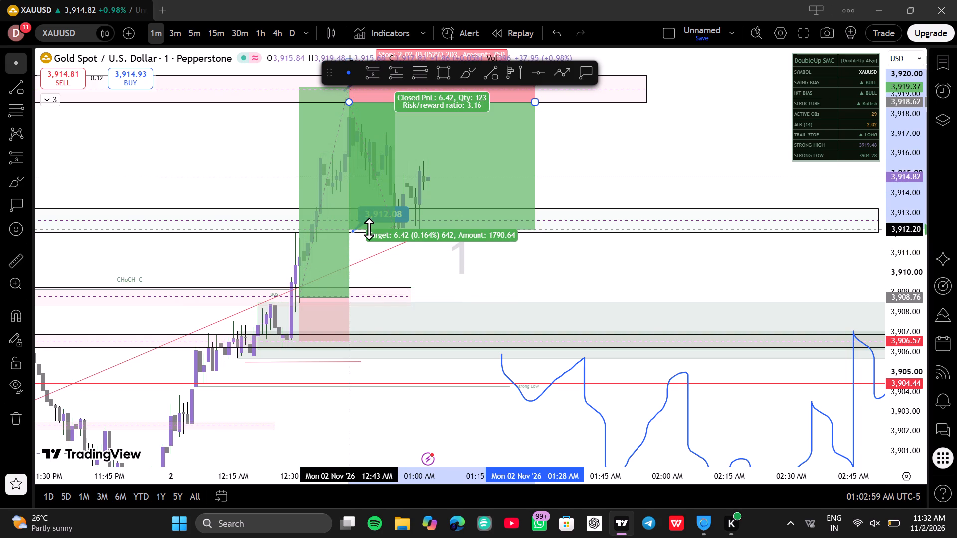
left_click(571, 262)
Shorten the short position so it ends at about 12:56 AM, where price reaches the target.
left_click_drag(571, 272, 553, 351)
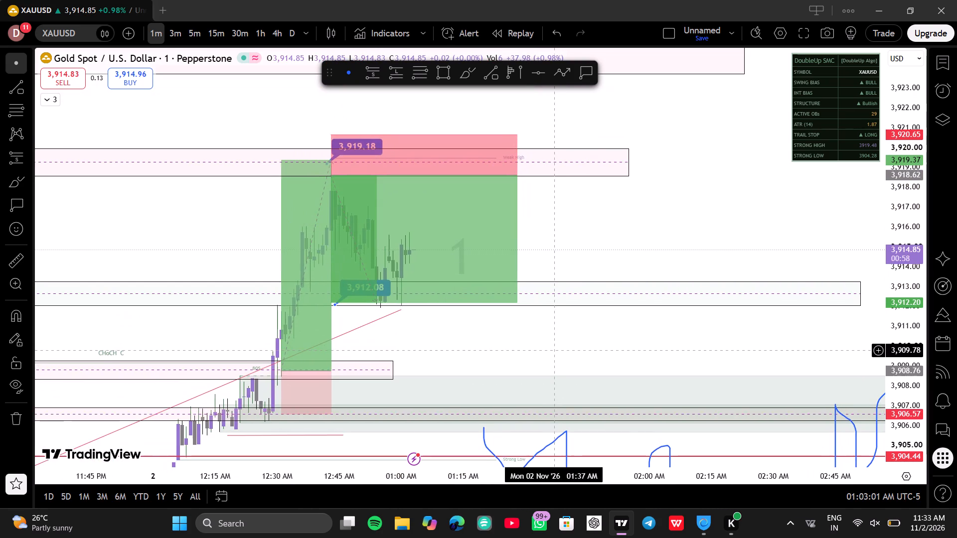
left_click_drag(553, 351, 552, 348)
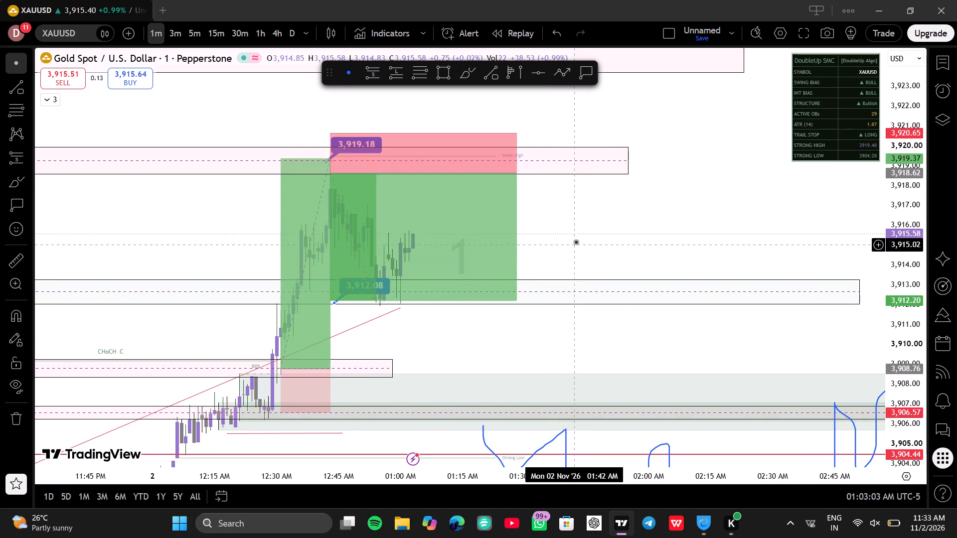
scroll(576, 243, "down", 2)
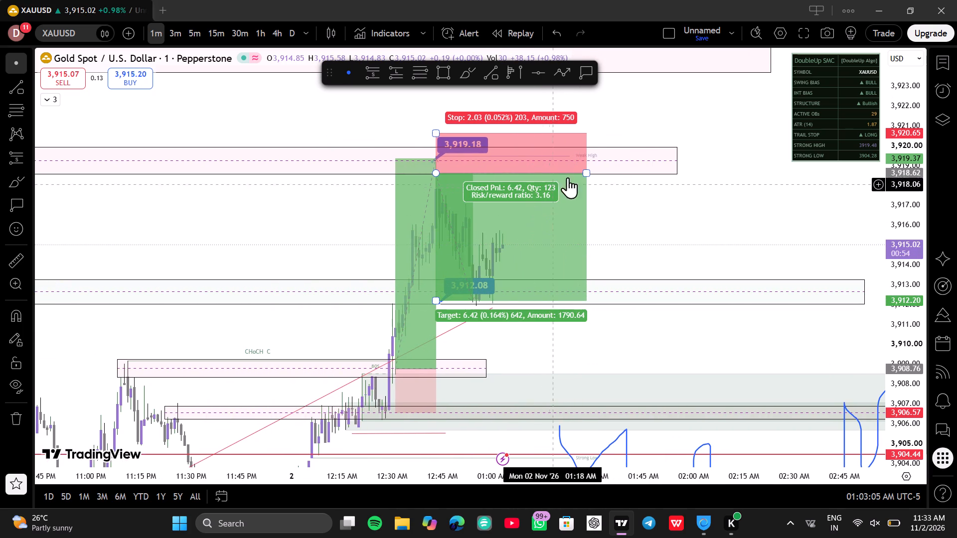
left_click_drag(588, 170, 478, 235)
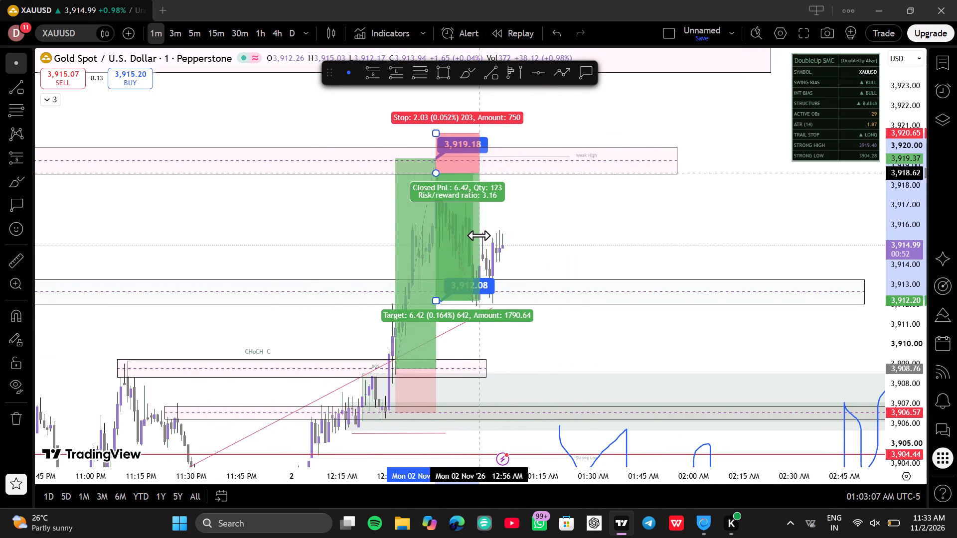
left_click_drag(478, 235, 480, 236)
Draw a Fibonacci retracement from about 3,906.77 at 12:36 AM up towards the recent candle highs.
left_click_drag(506, 228, 518, 221)
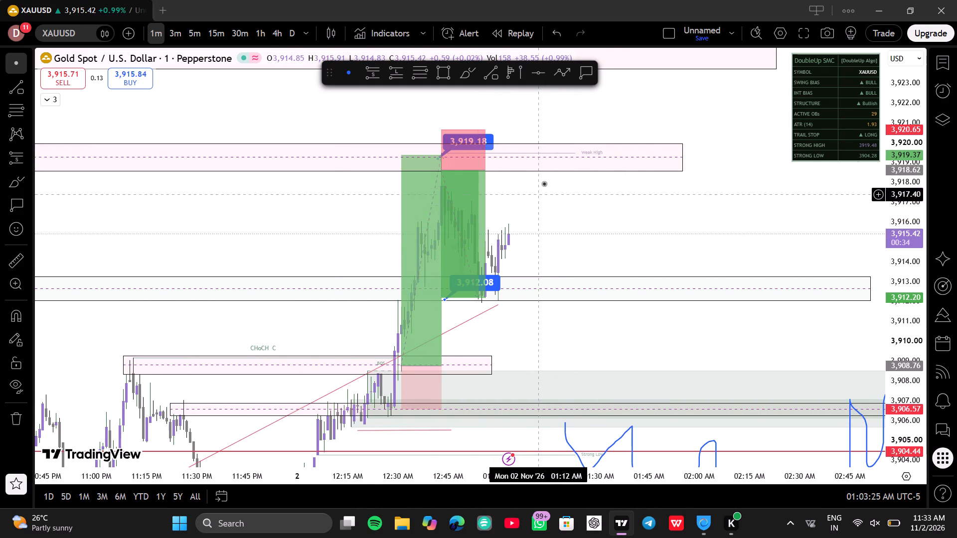
scroll(537, 266, "up", 6)
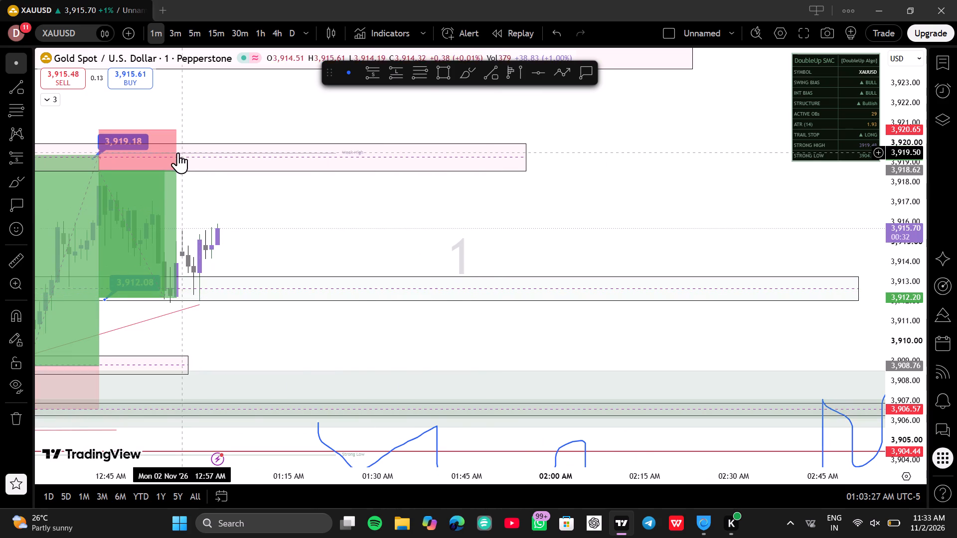
scroll(217, 167, "down", 3)
left_click_drag(398, 337, 408, 301)
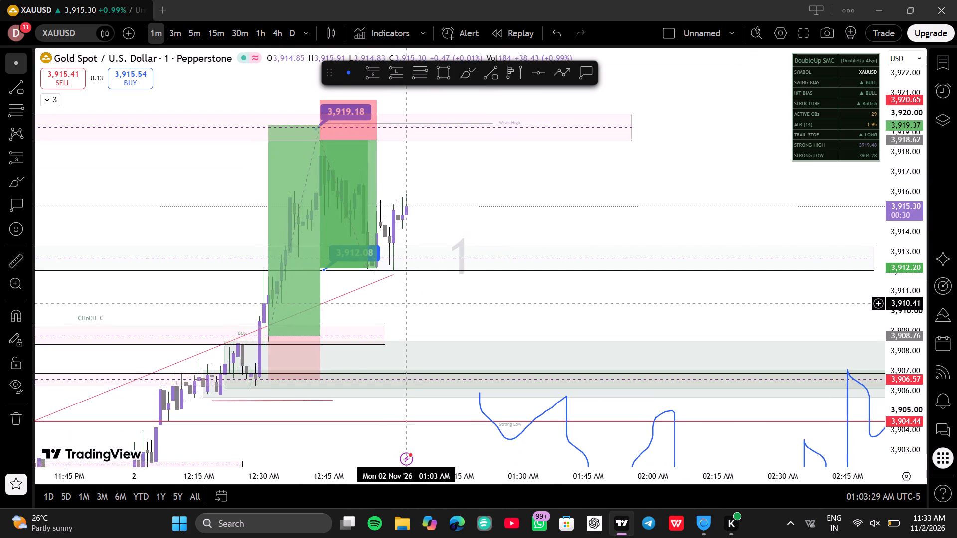
left_click_drag(408, 301, 408, 300)
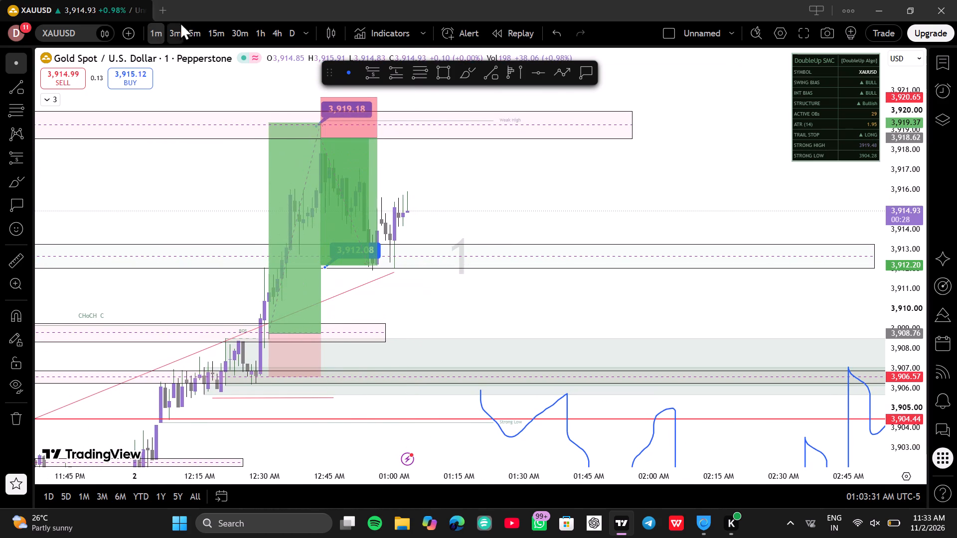
left_click(428, 74)
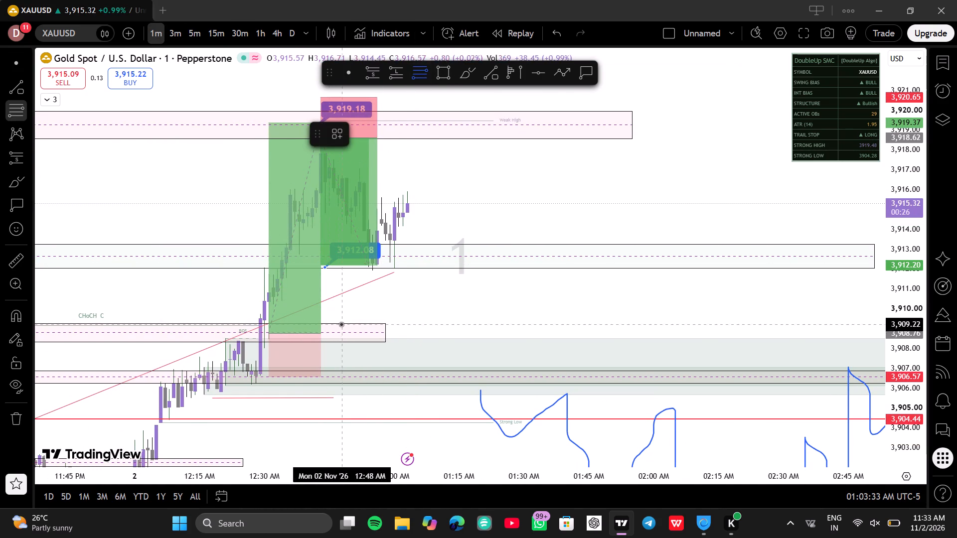
left_click_drag(292, 373, 292, 368)
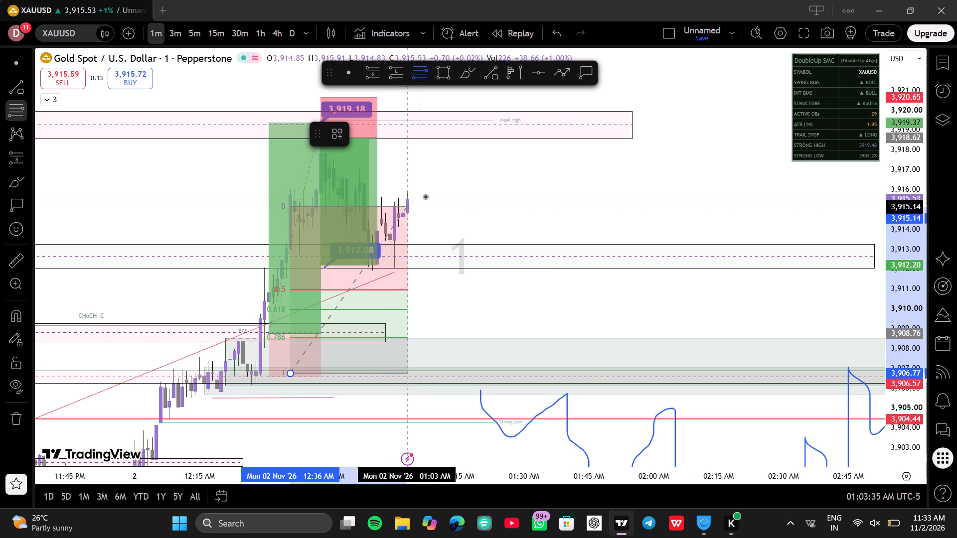
right_click(441, 187)
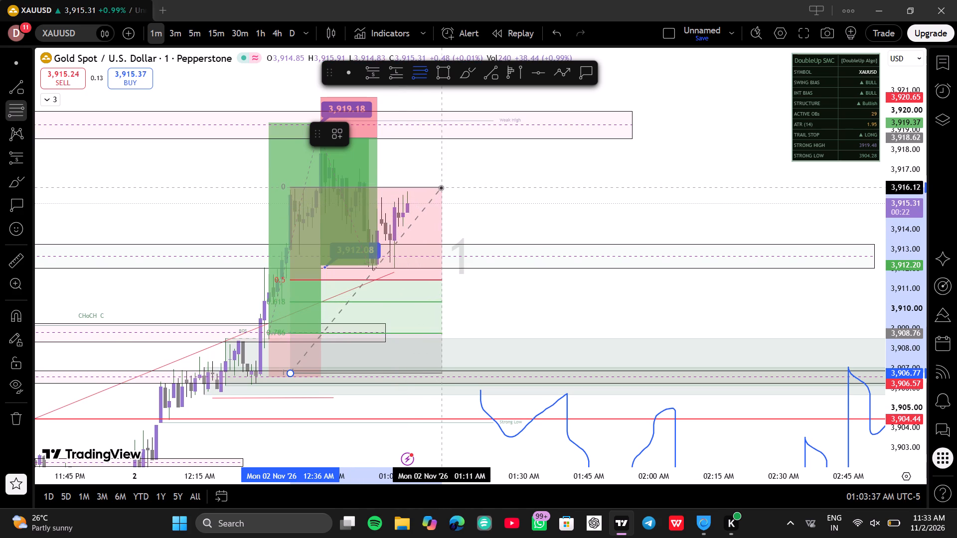
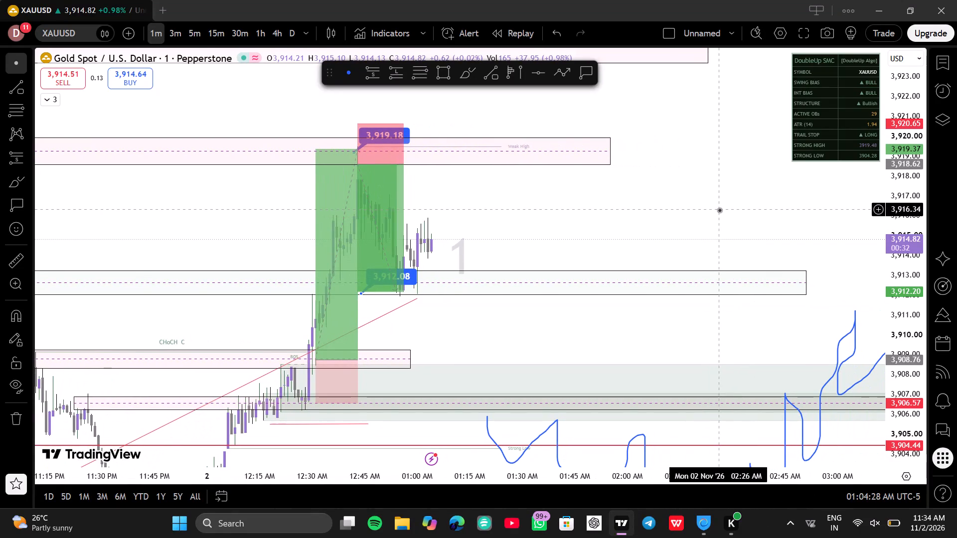
Switch the XAUUSD chart to the 3-minute timeframe.
scroll(666, 238, "up", 1)
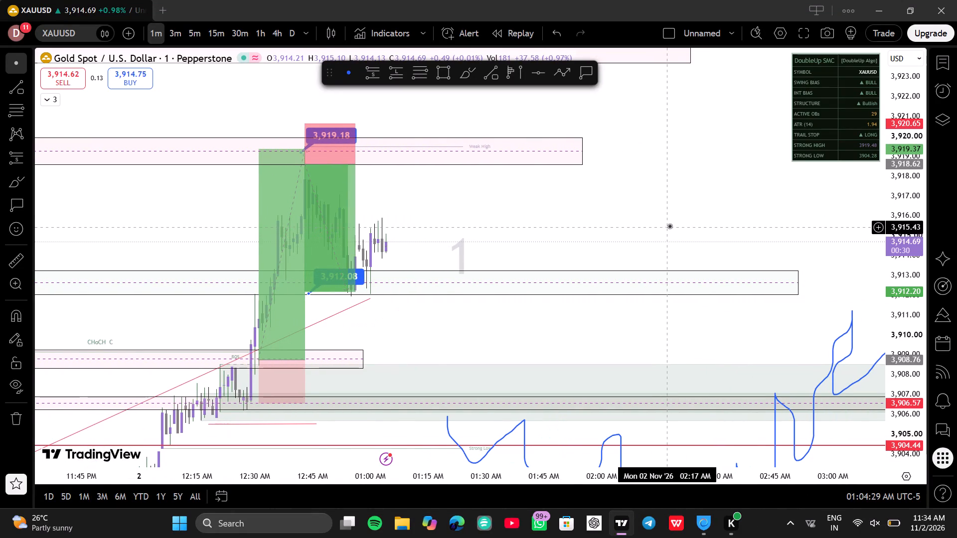
scroll(671, 223, "up", 1)
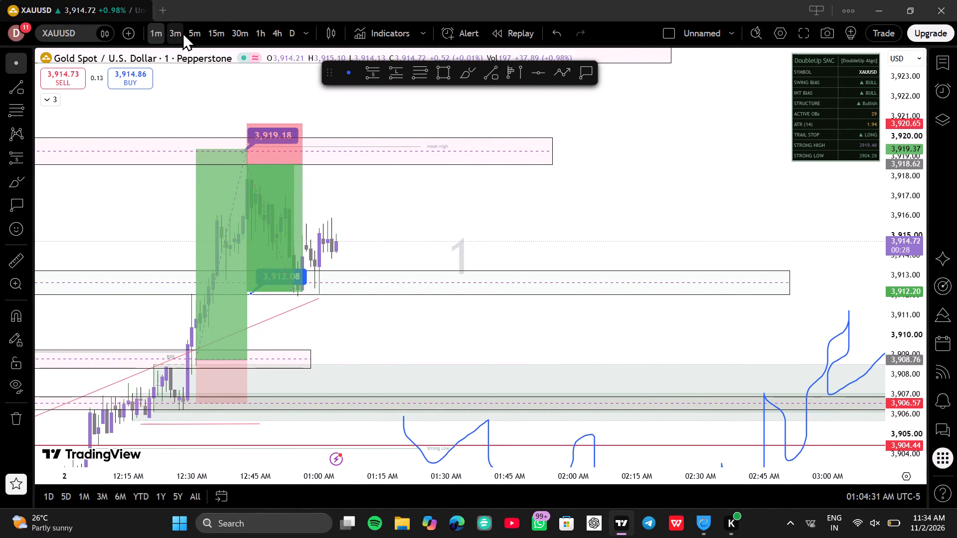
left_click(183, 31)
scroll(554, 120, "up", 9)
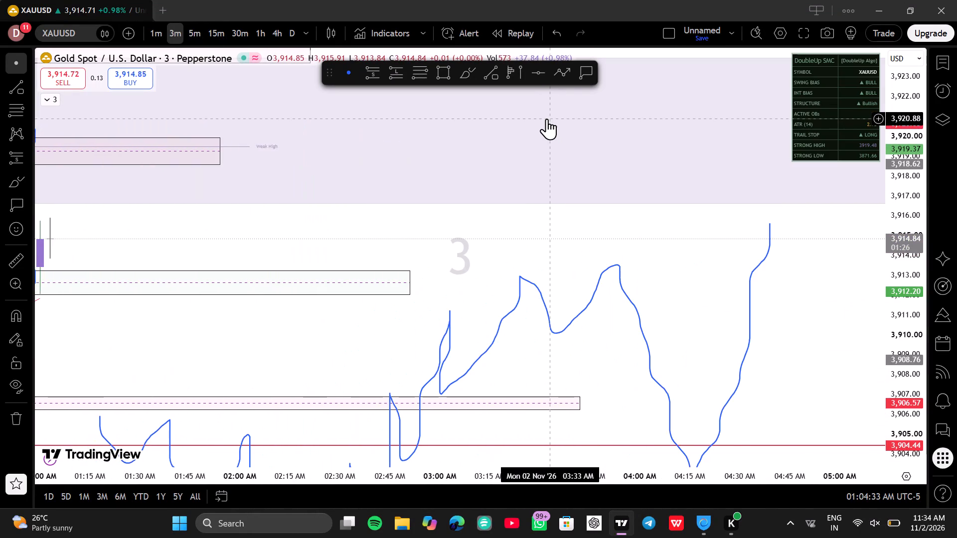
scroll(548, 117, "up", 7)
left_click_drag(330, 189, 745, 211)
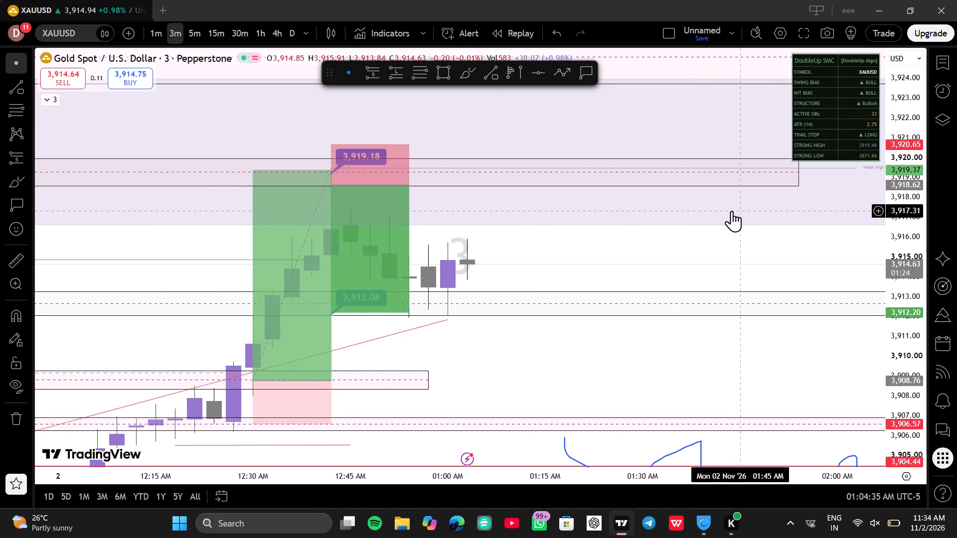
Examine the latest 3-minute candles against the long and short positions, the marked zones and the rising trendline.
scroll(892, 199, "up", 7)
right_click(889, 203)
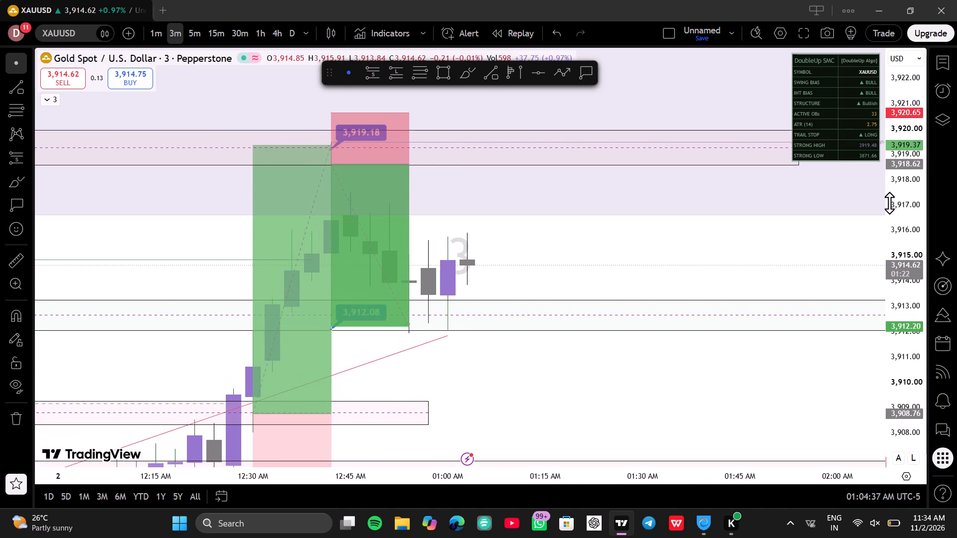
scroll(889, 203, "up", 1)
left_click(687, 210)
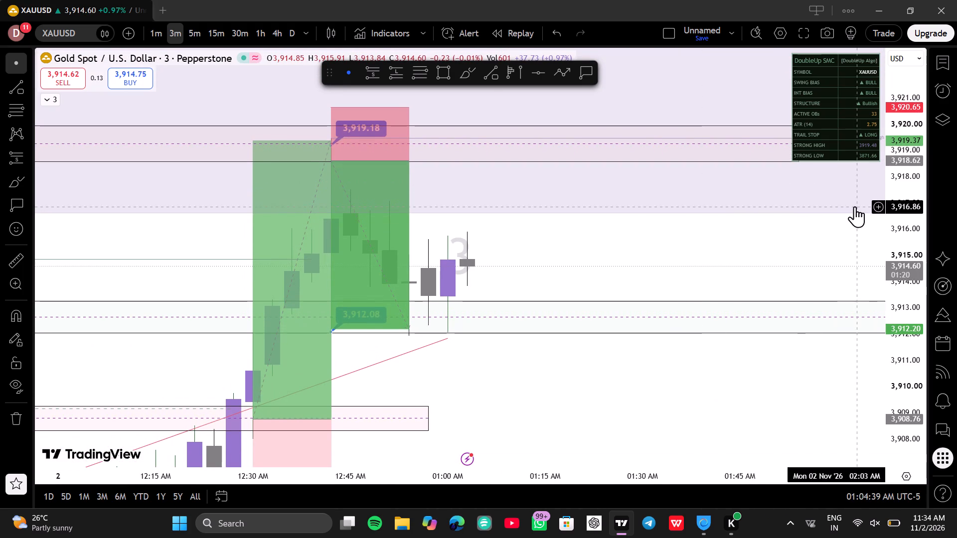
scroll(909, 208, "up", 7)
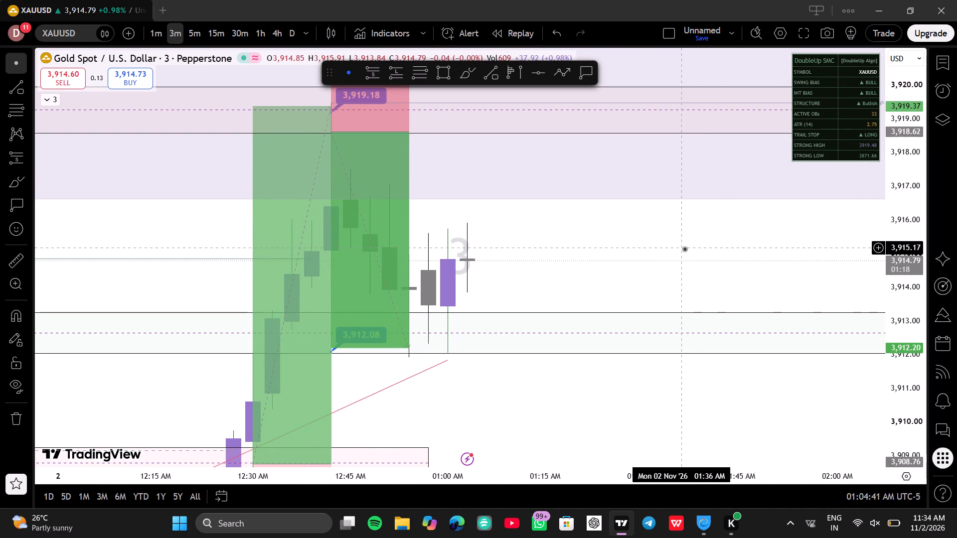
scroll(687, 250, "up", 1)
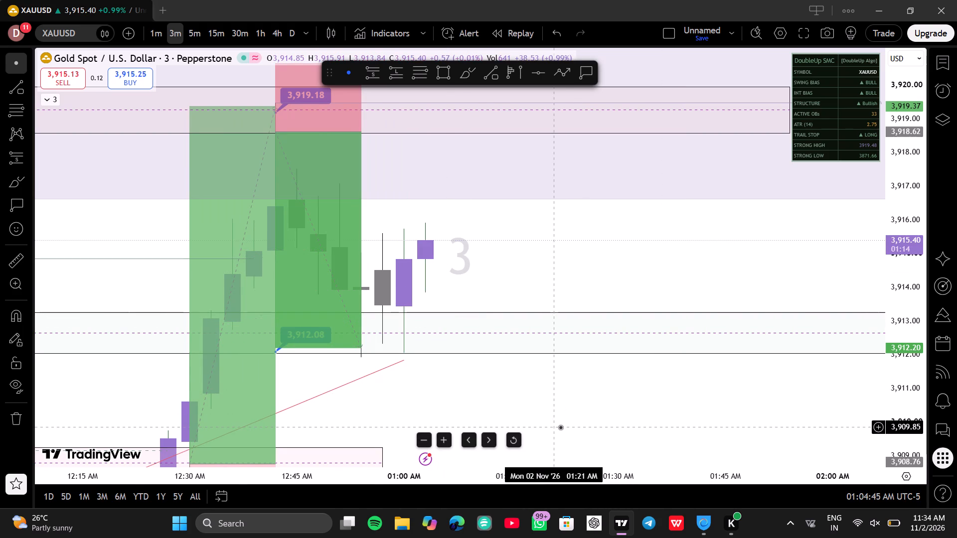
scroll(560, 427, "up", 1)
scroll(560, 427, "down", 1)
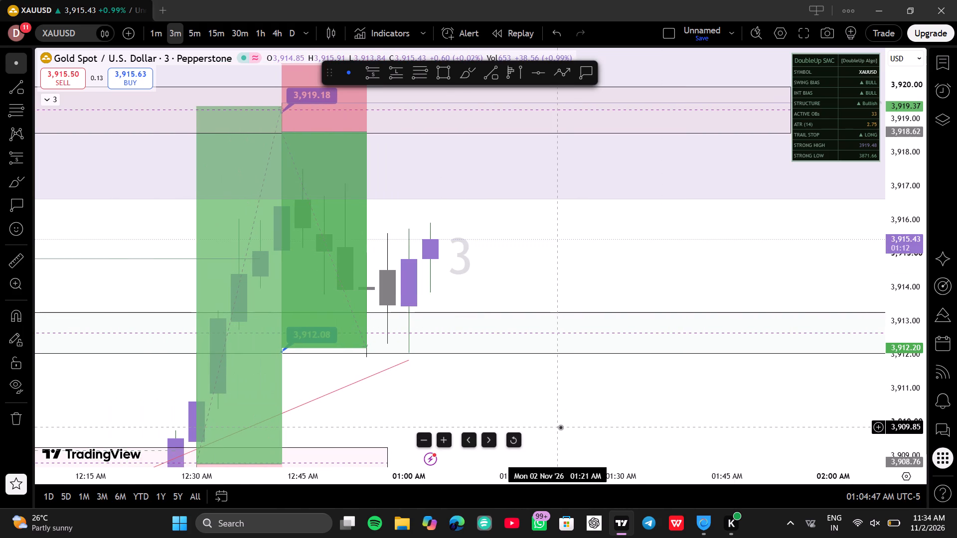
scroll(560, 427, "up", 1)
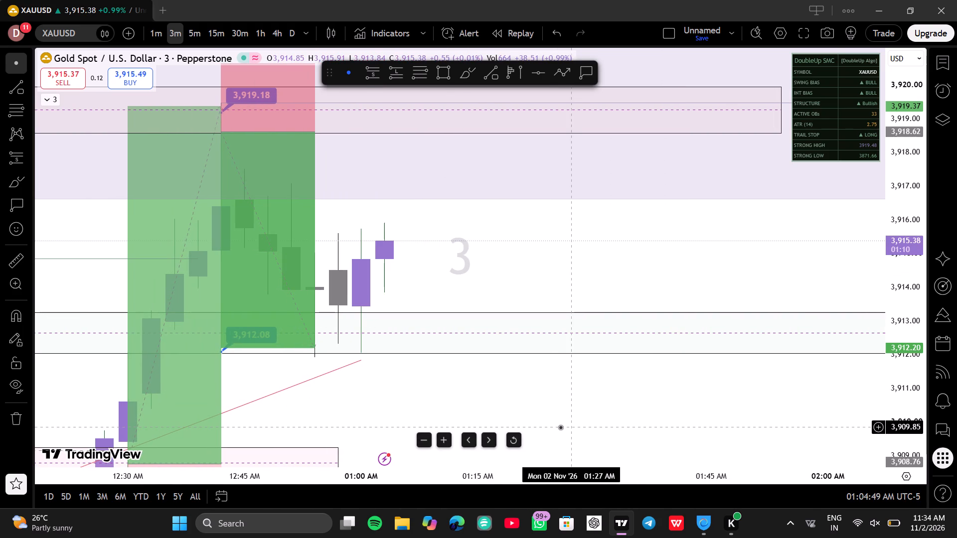
scroll(559, 424, "down", 2)
scroll(559, 424, "up", 2)
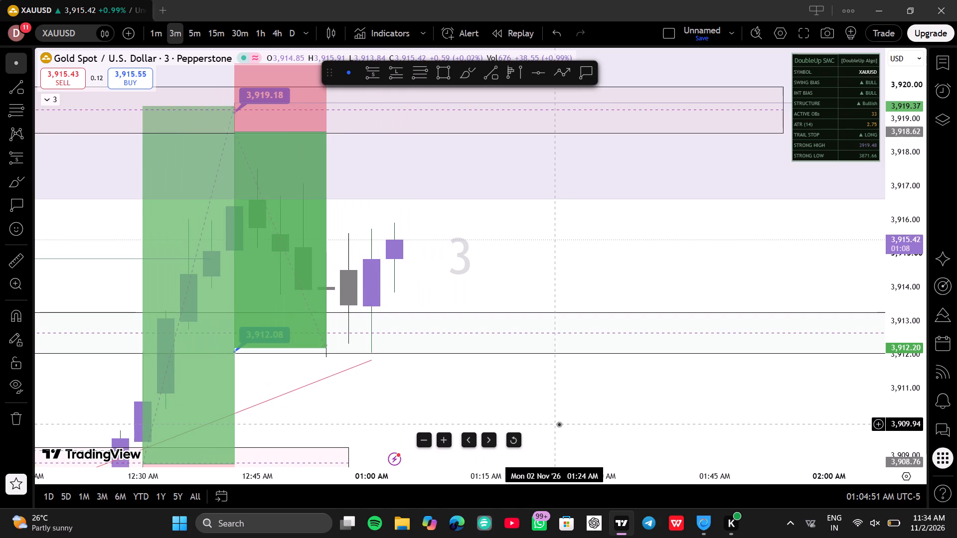
scroll(559, 424, "up", 1)
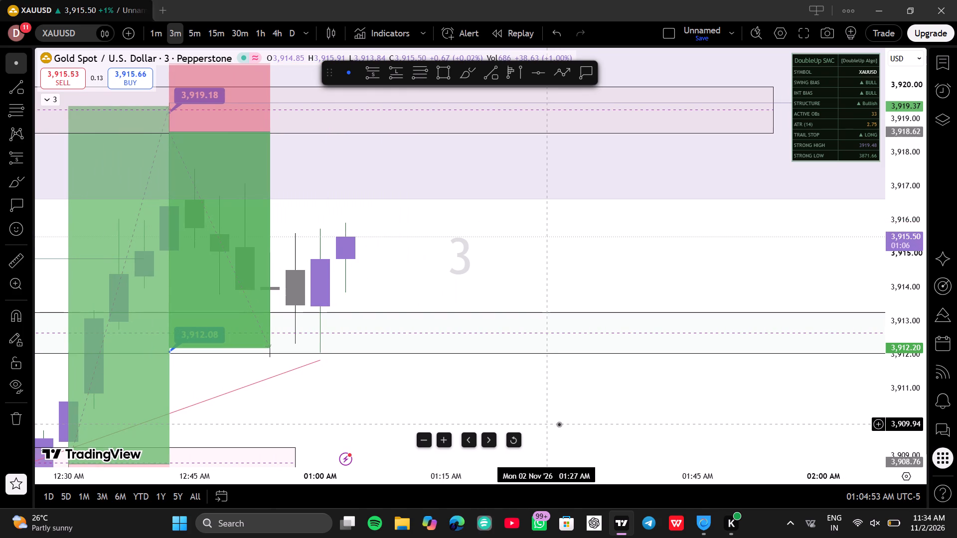
scroll(559, 424, "down", 1)
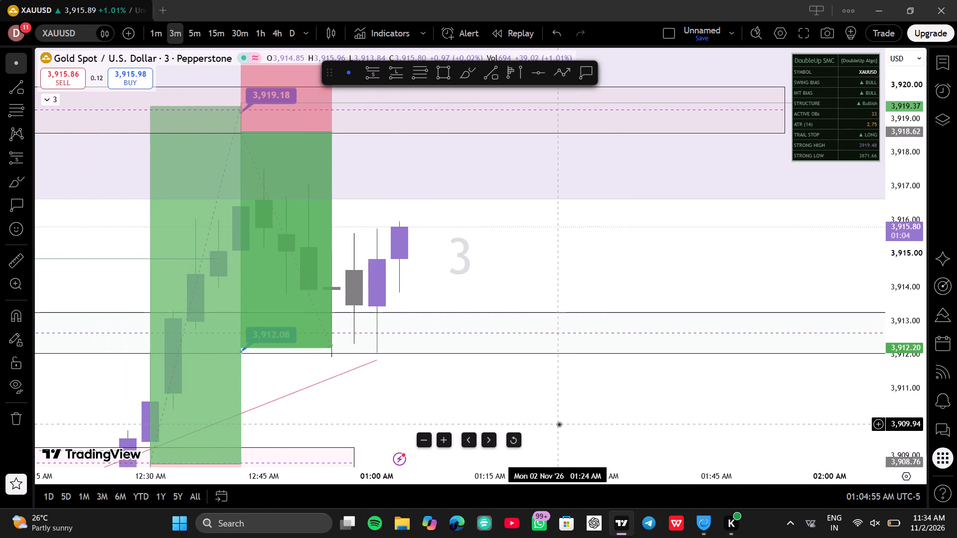
scroll(559, 424, "down", 3)
left_click(532, 196)
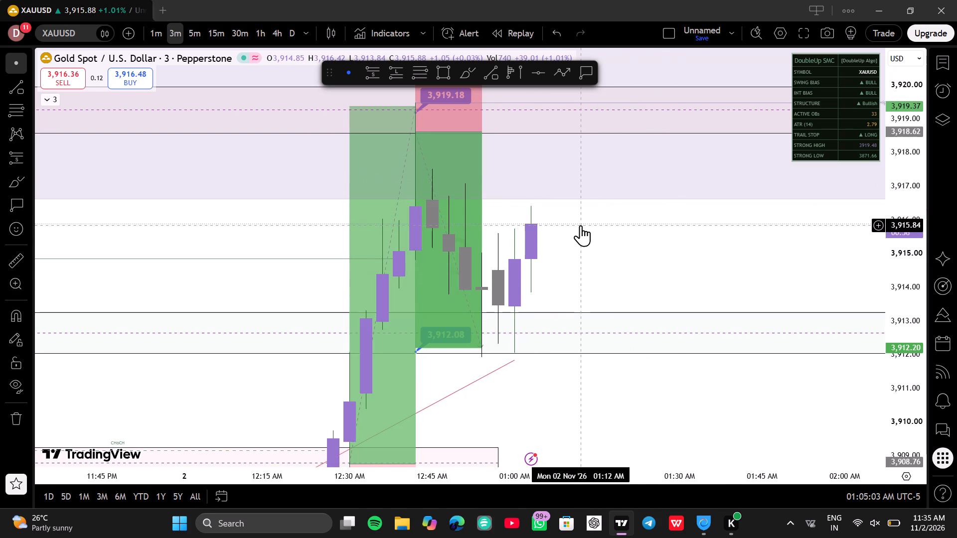
left_click(579, 257)
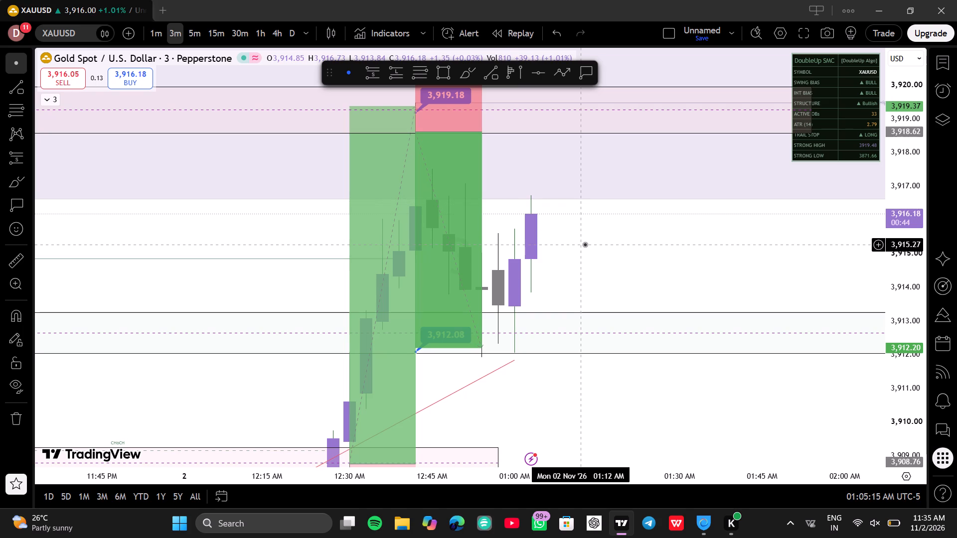
left_click_drag(607, 238, 620, 145)
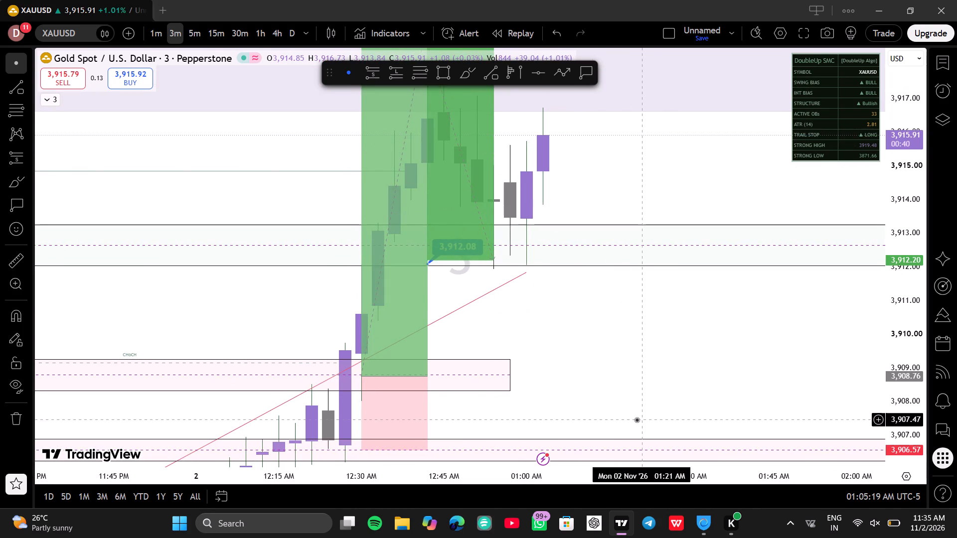
left_click_drag(637, 367, 650, 297)
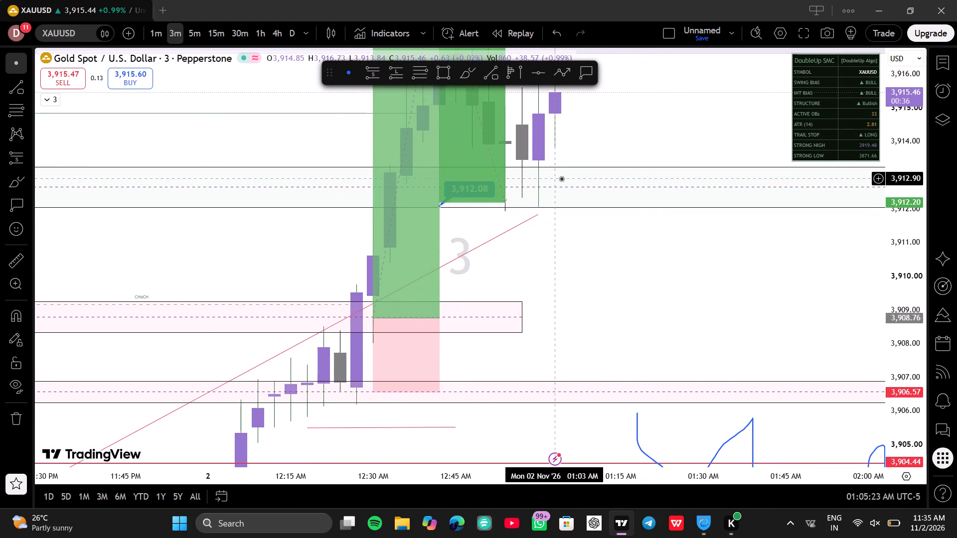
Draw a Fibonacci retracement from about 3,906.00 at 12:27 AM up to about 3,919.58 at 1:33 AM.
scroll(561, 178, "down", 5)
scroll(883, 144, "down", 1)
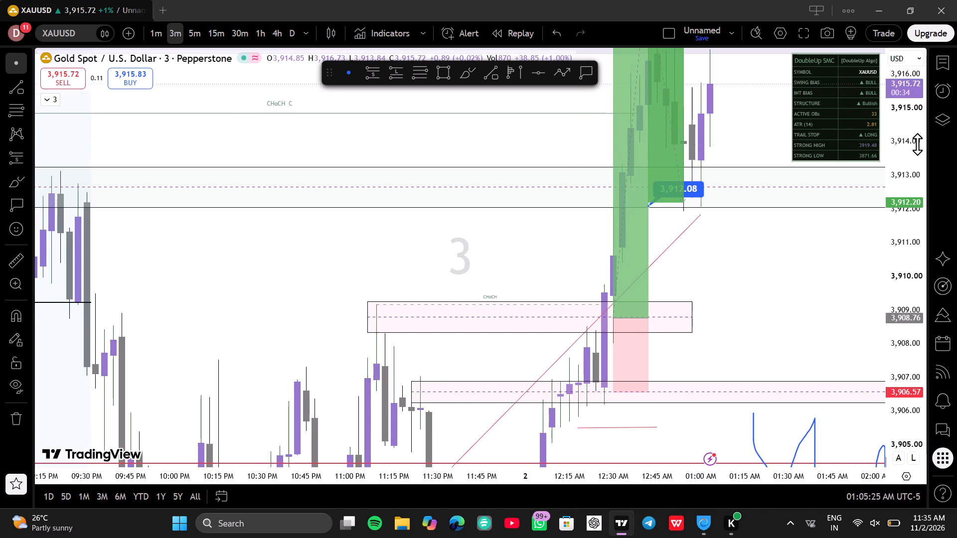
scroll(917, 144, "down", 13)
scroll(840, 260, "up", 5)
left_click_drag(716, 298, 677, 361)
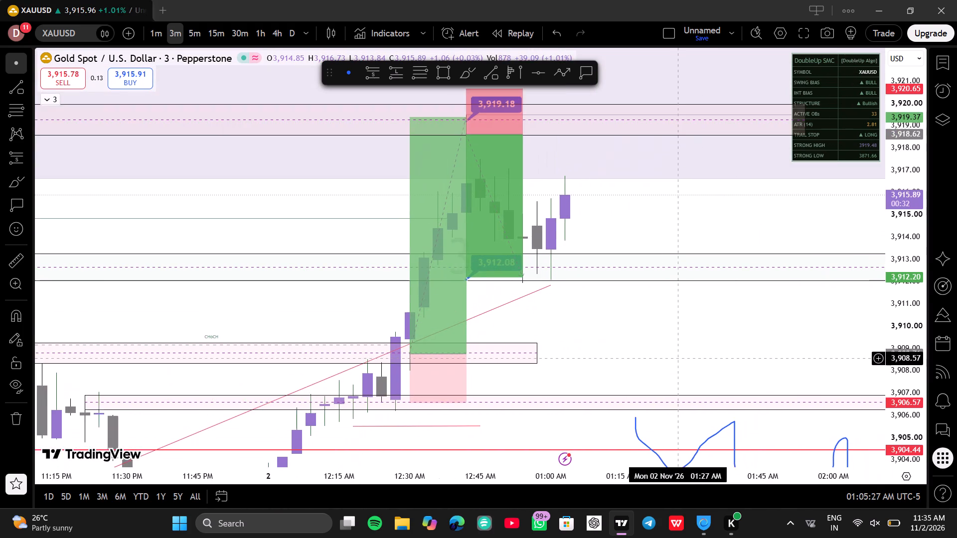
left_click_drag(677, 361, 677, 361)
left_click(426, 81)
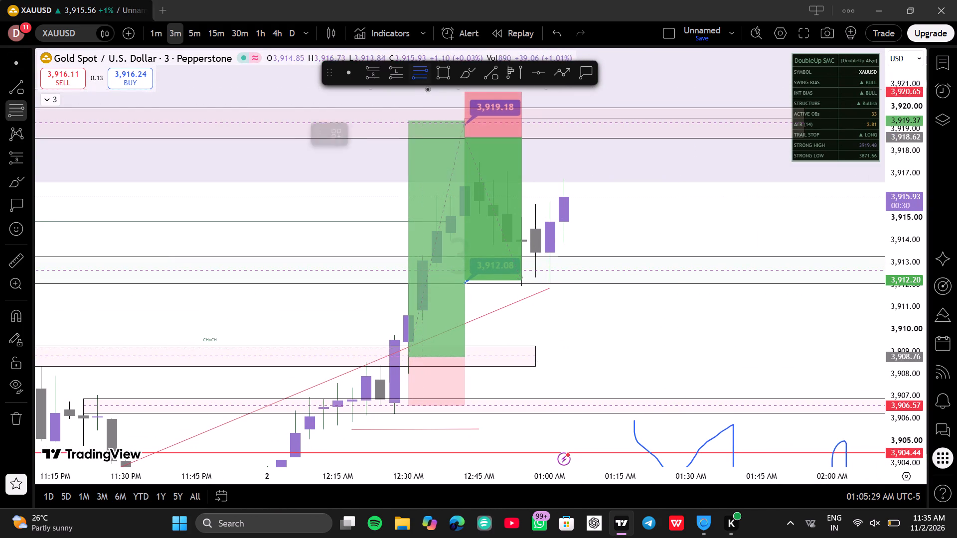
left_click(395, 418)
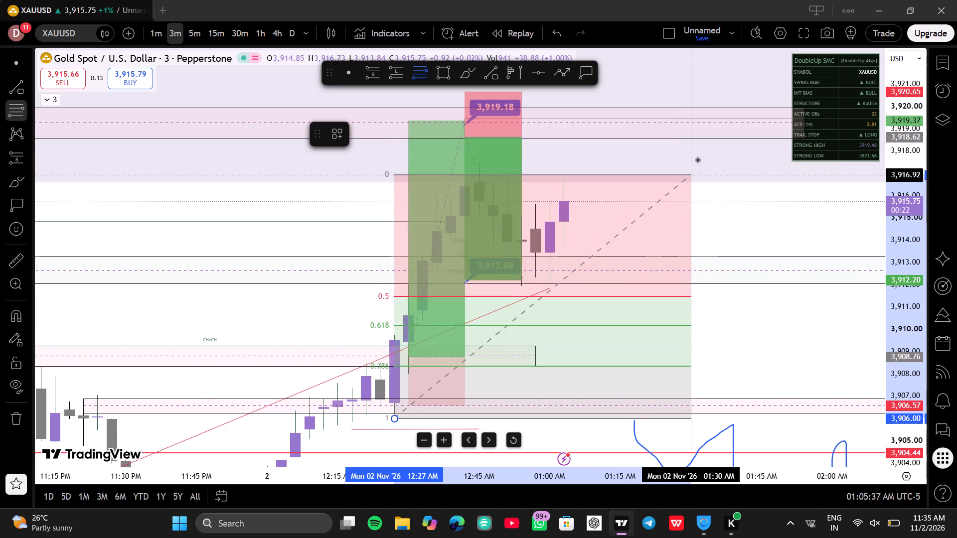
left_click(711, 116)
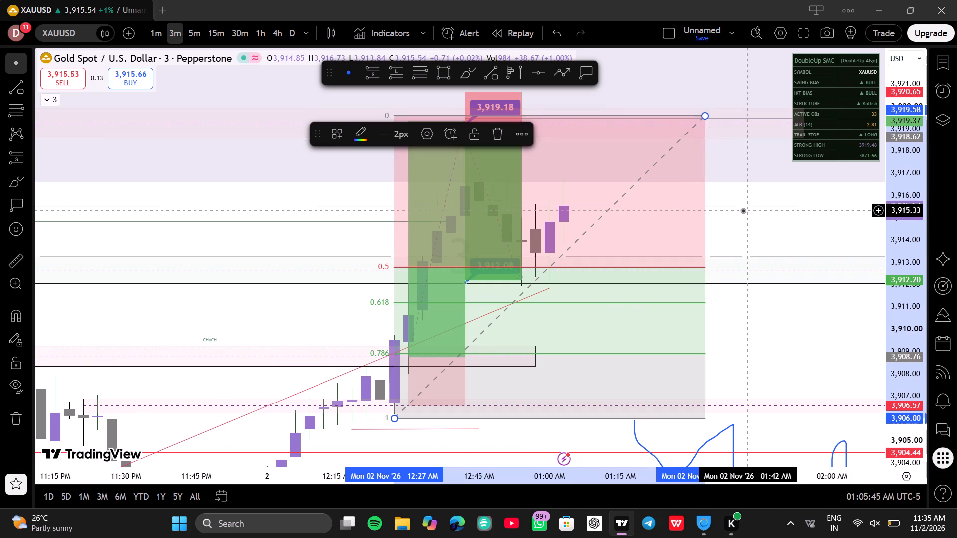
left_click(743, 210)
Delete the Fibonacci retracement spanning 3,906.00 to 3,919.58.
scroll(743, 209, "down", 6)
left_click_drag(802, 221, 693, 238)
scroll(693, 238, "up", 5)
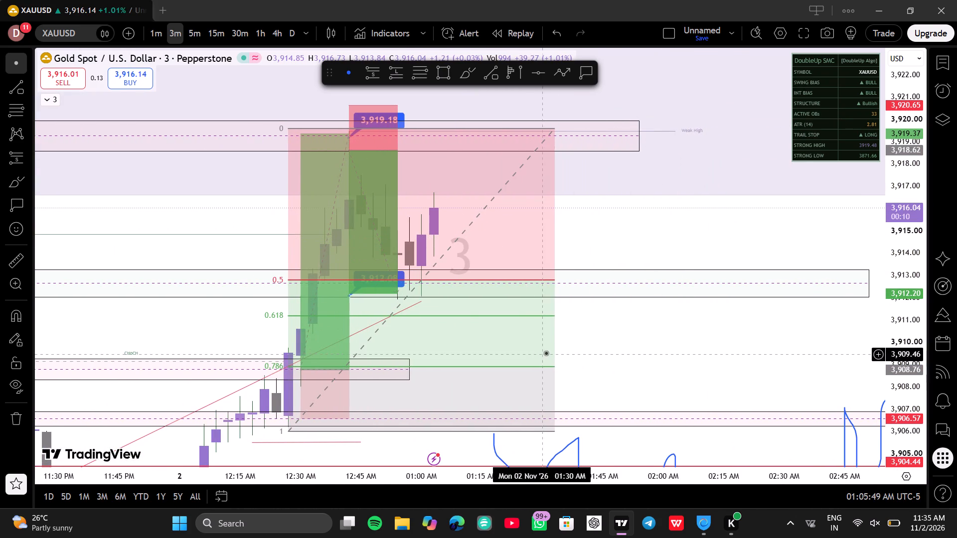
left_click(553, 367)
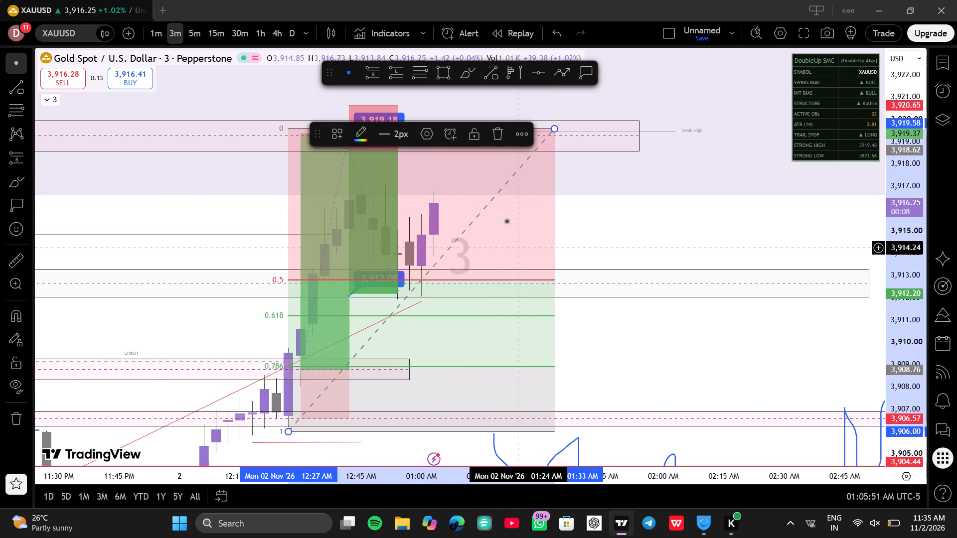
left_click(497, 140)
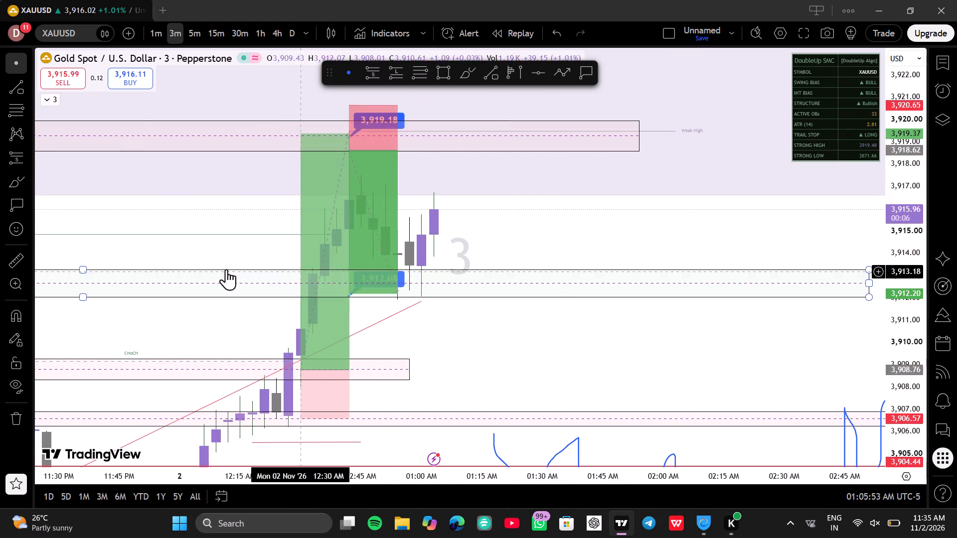
Measure the price drop from the latest candle at about 3,916.42 down to about 3,912.43 inside the 3,912–3,913 zone.
left_click_drag(21, 256, 32, 251)
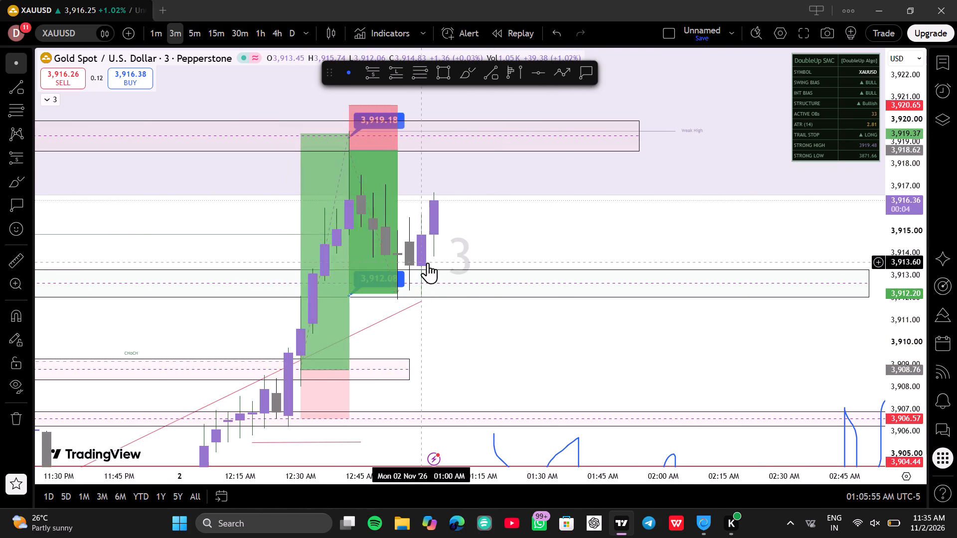
left_click(420, 284)
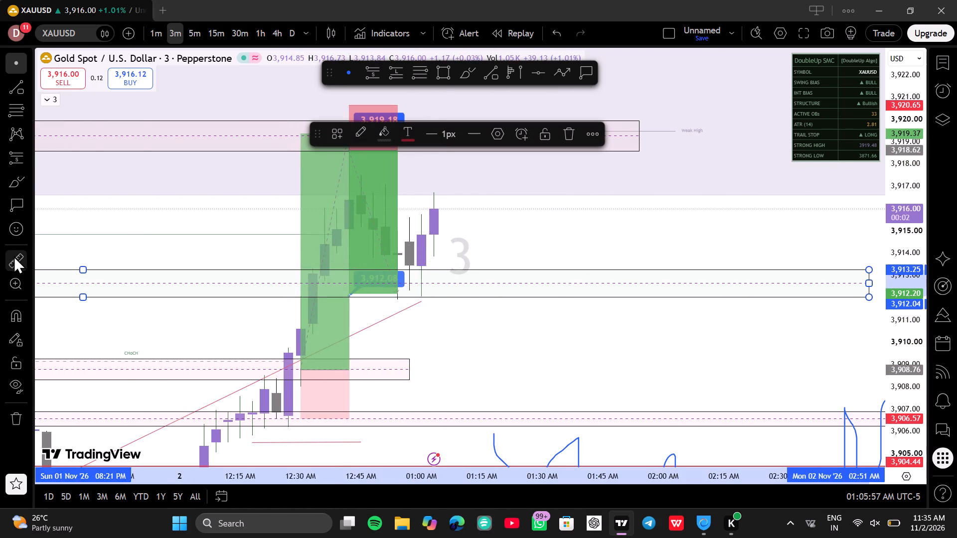
left_click_drag(13, 254, 22, 247)
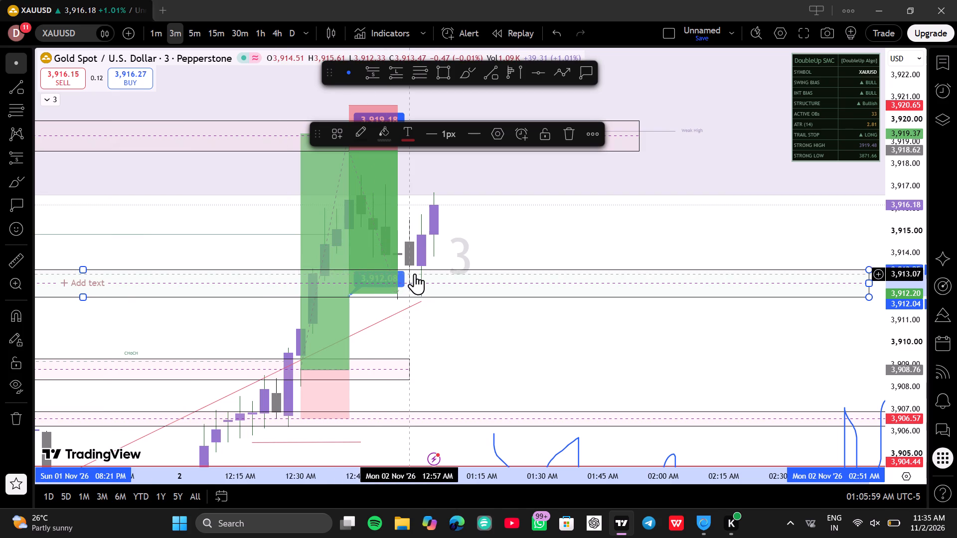
left_click(422, 264)
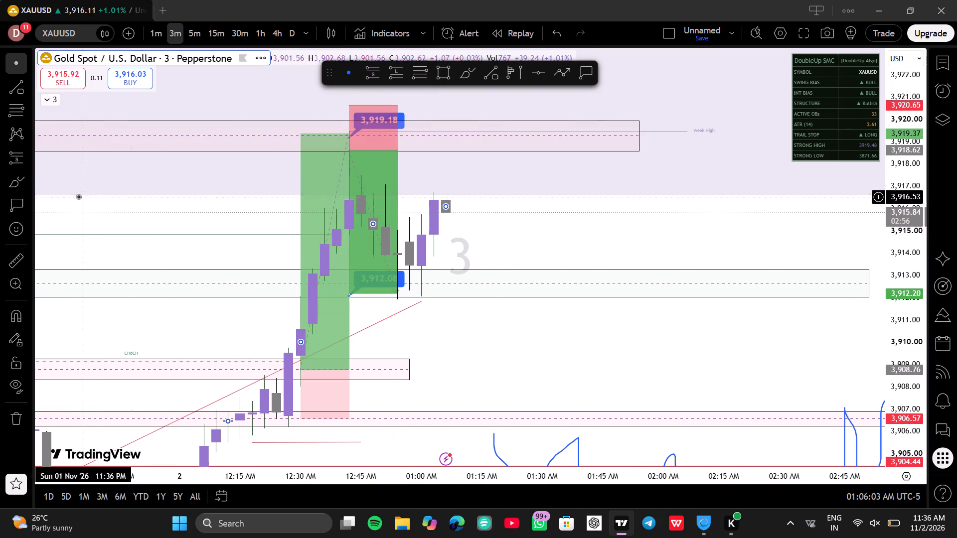
left_click(23, 249)
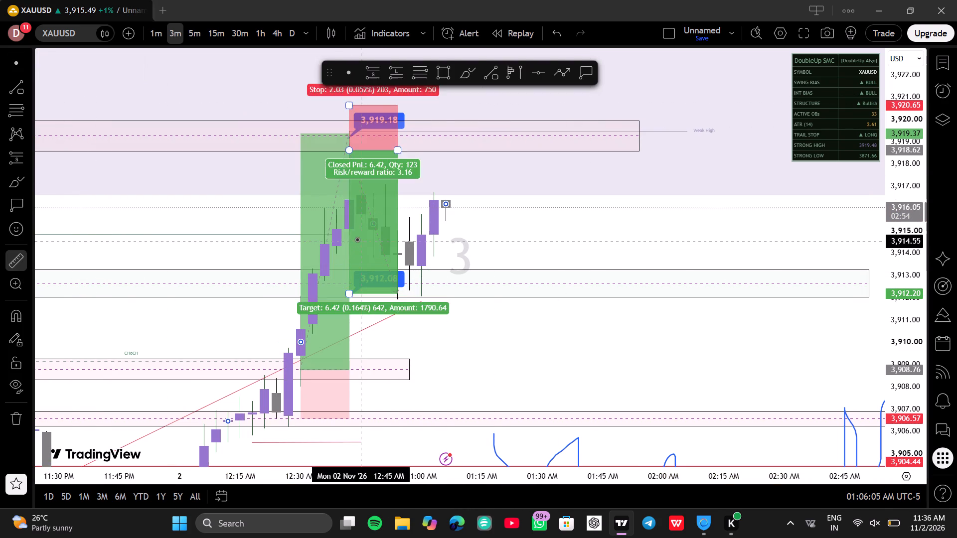
left_click(444, 199)
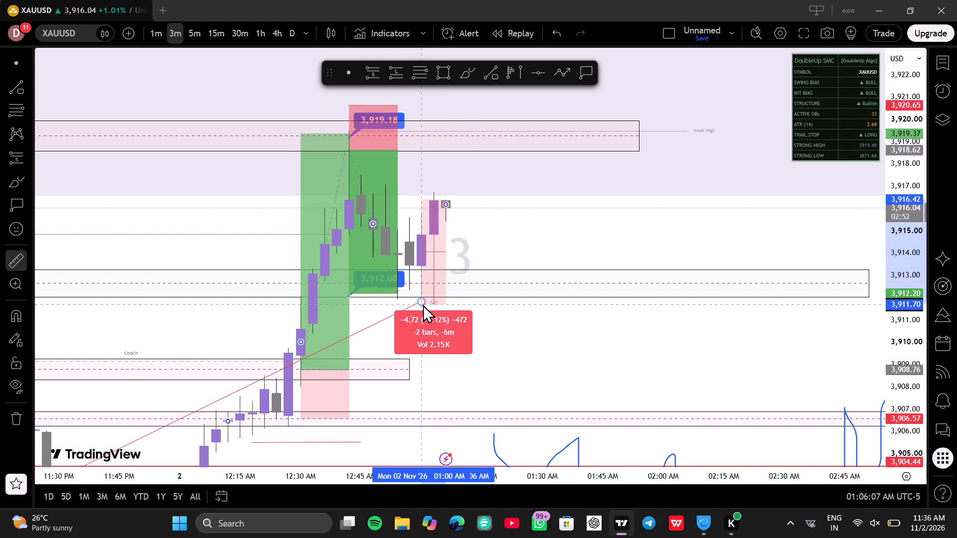
left_click(455, 288)
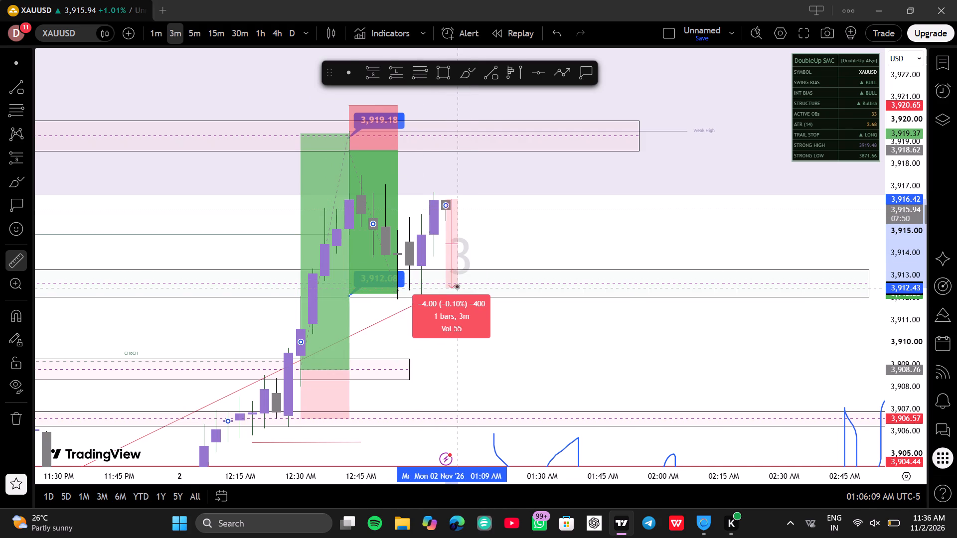
left_click(544, 208)
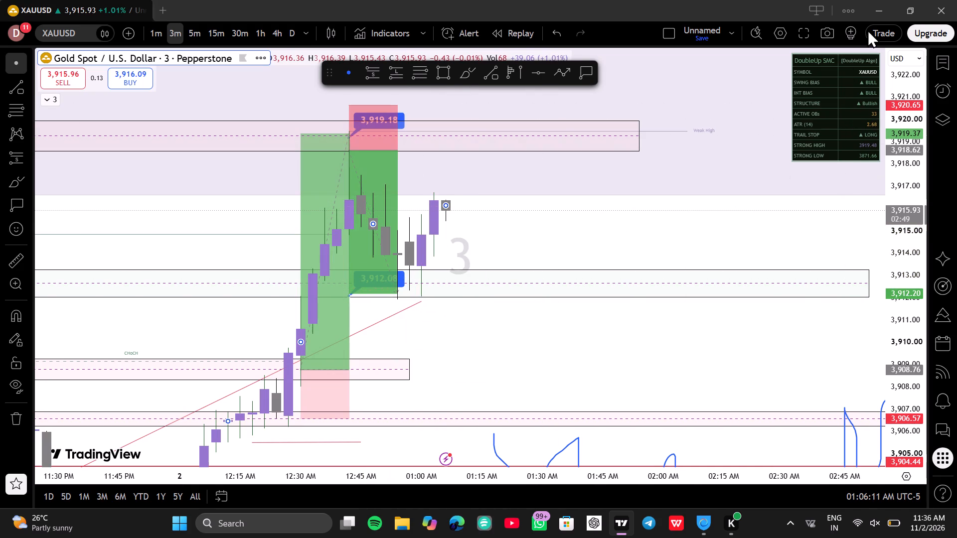